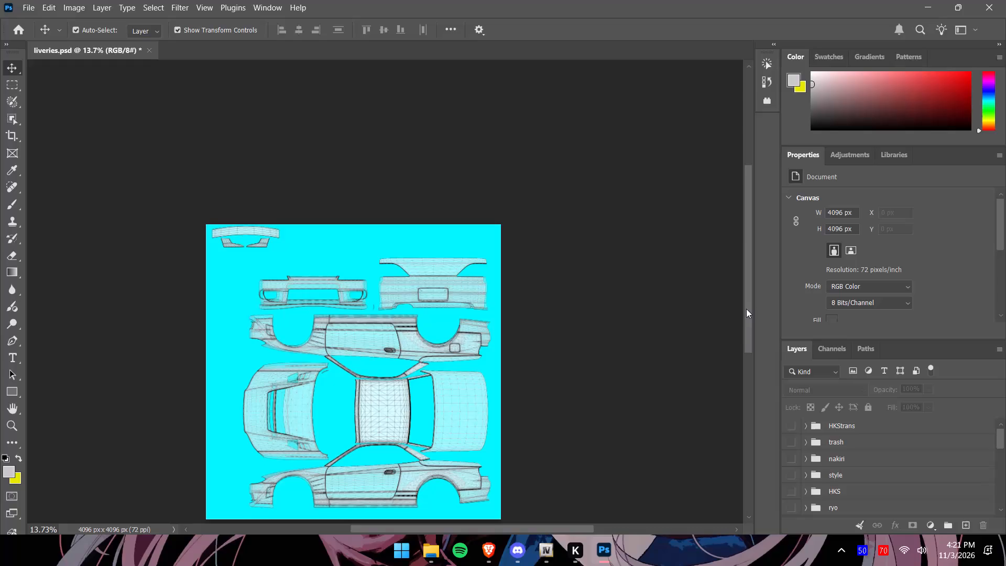
Place the zerotwo image from the s15varie folder into the liveries document at its original scale.
scroll(878, 450, up, 2)
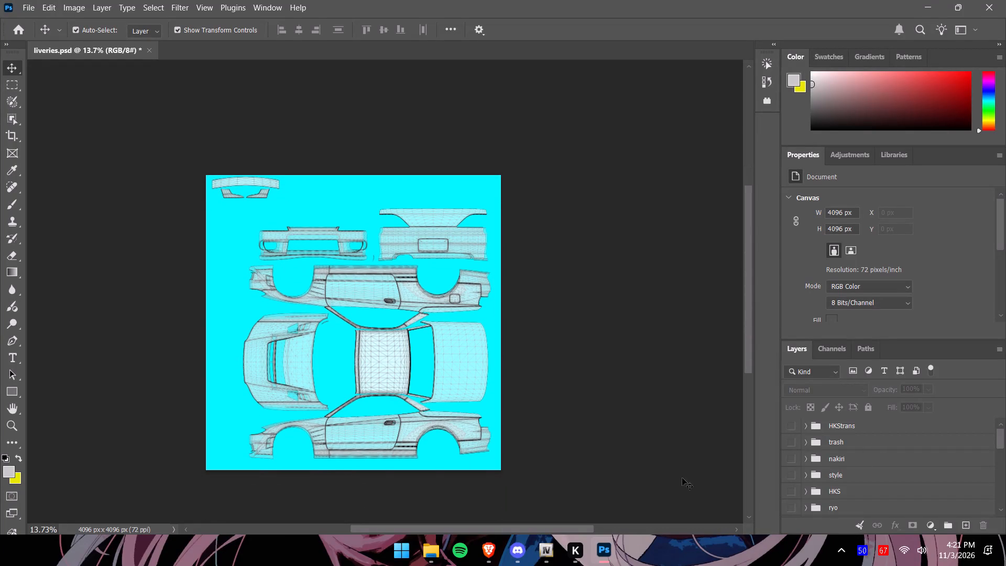
click(431, 557)
click(375, 485)
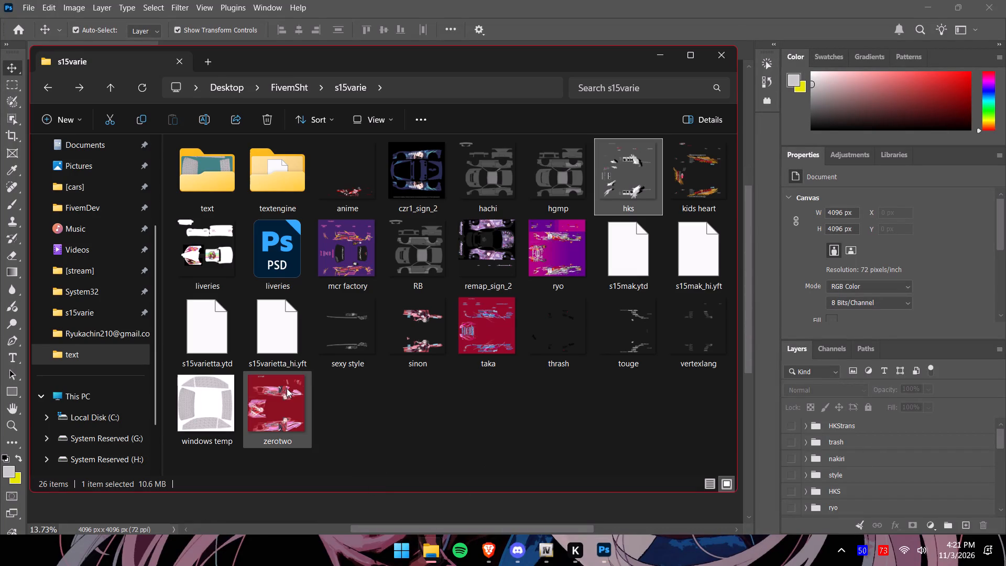
drag(287, 388, 659, 512)
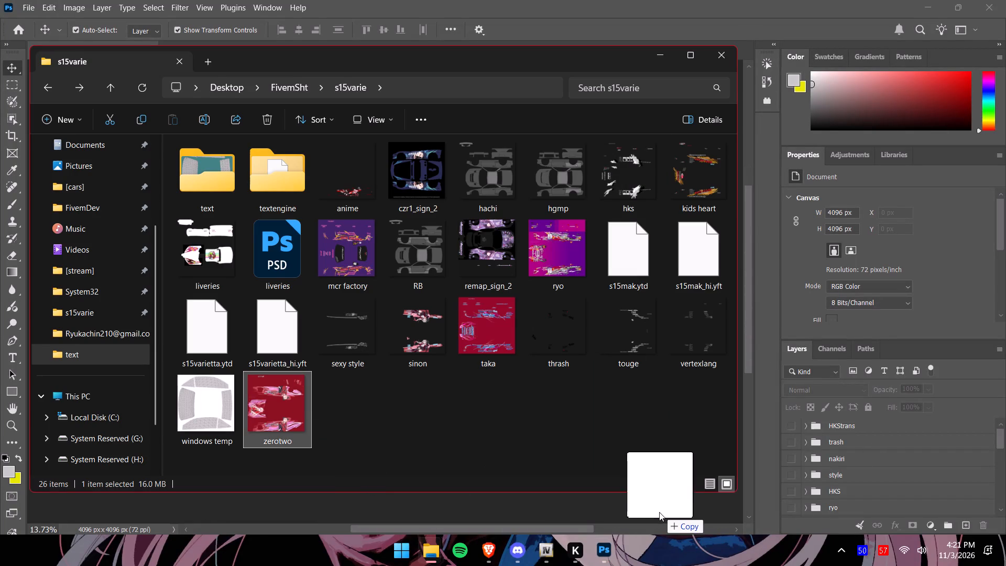
drag(659, 512, 657, 513)
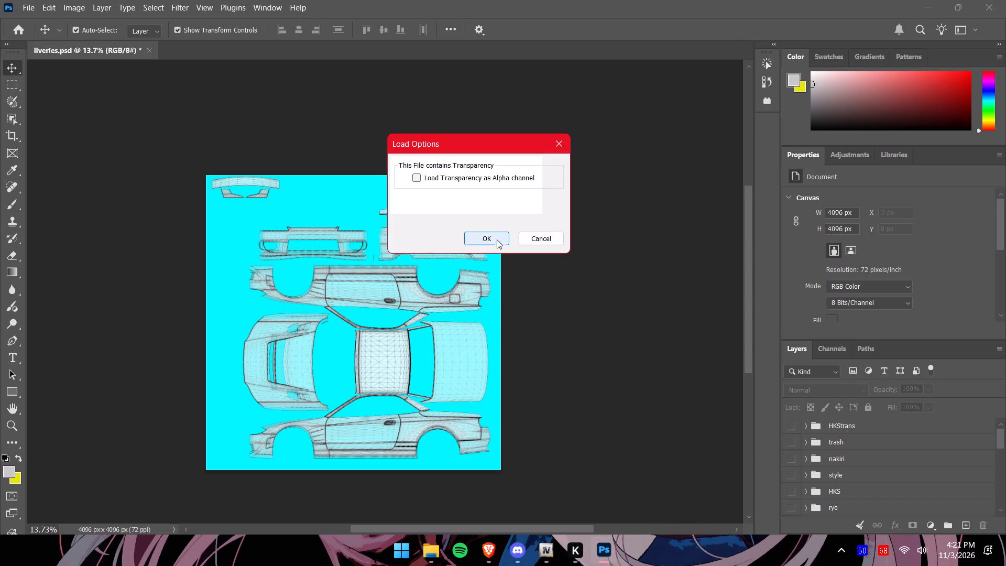
click(495, 235)
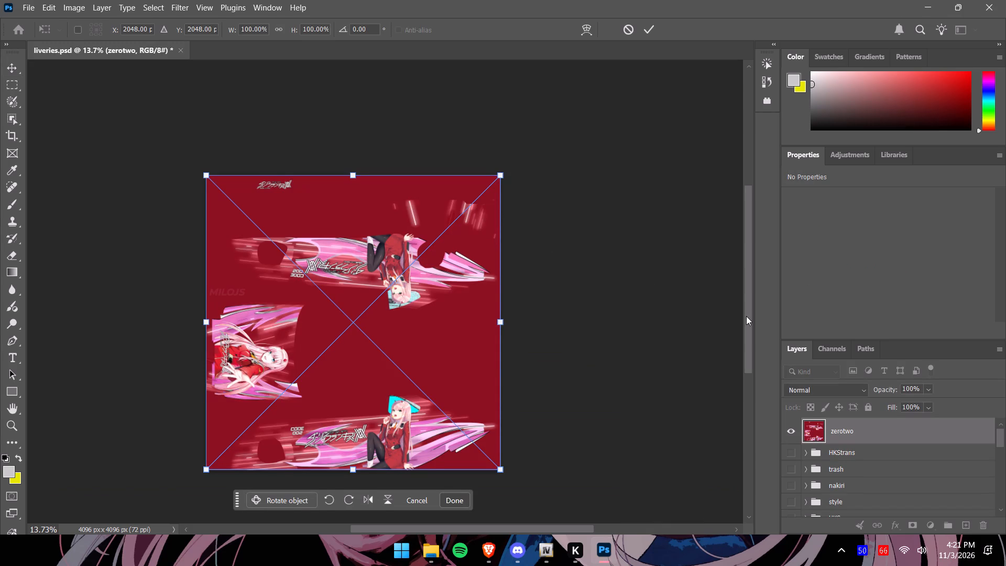
drag(746, 316, 751, 340)
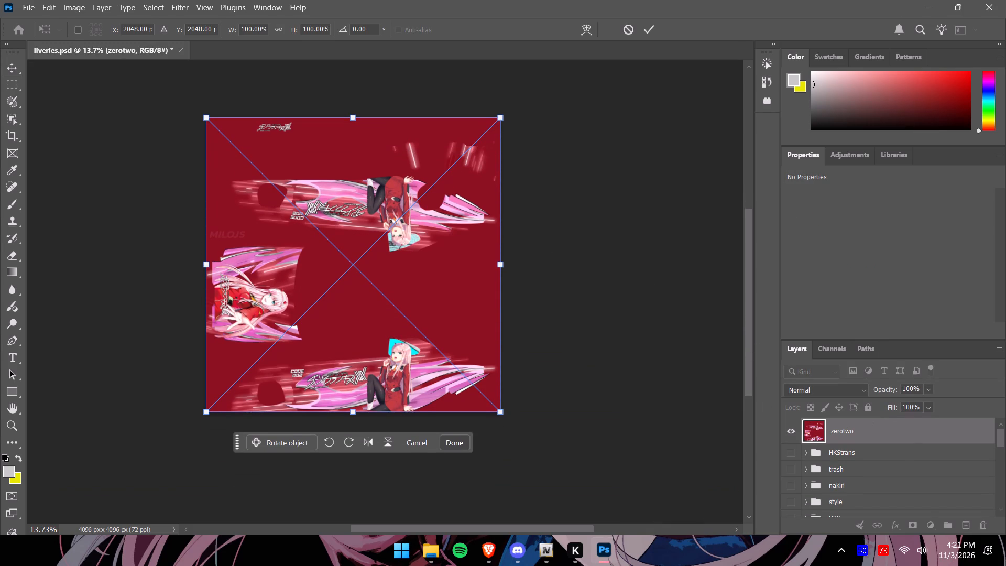
right_click(905, 436)
Create a layer group named zero2 and put the zerotwo layer inside it.
right_click(905, 436)
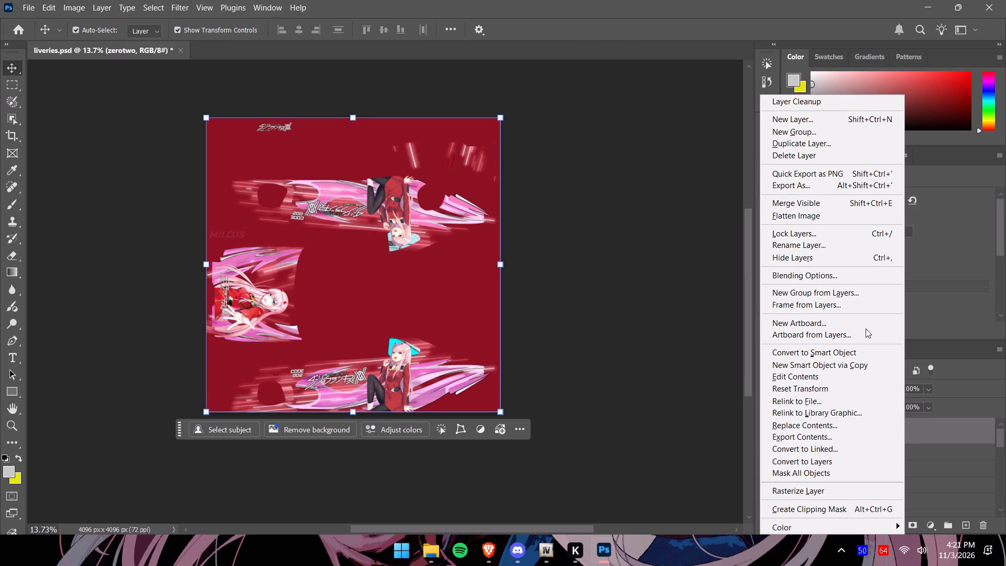
click(827, 136)
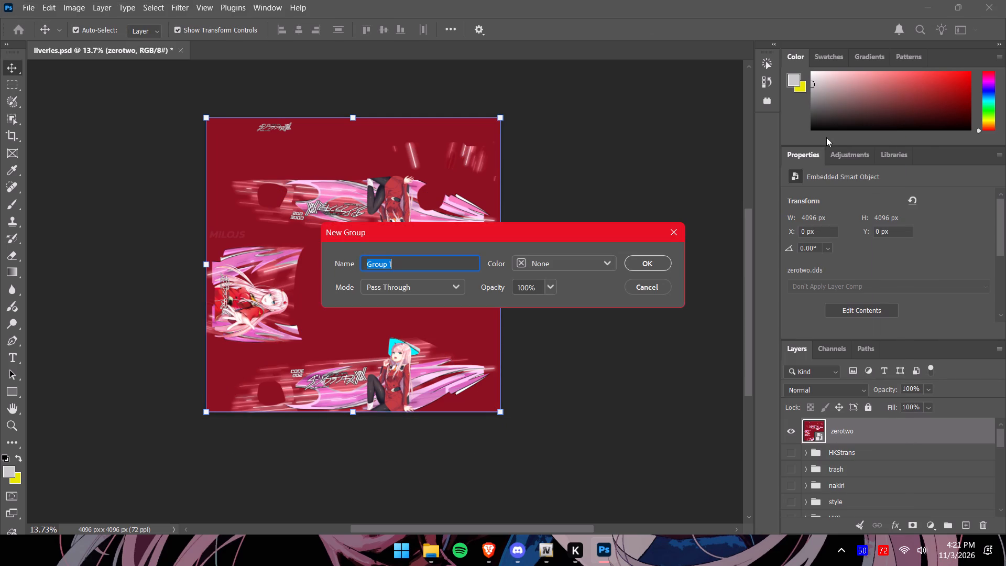
text(zero2)
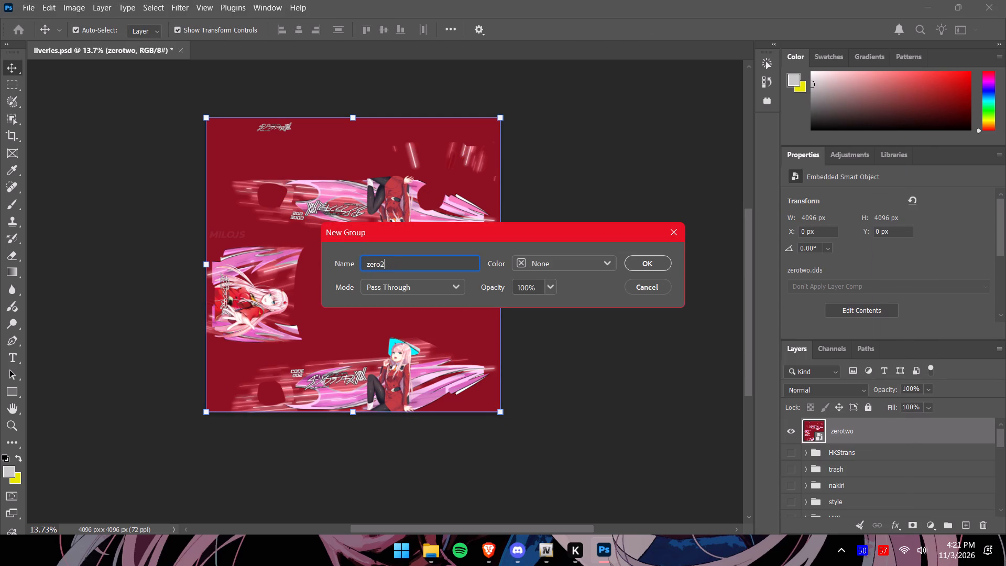
key(Return)
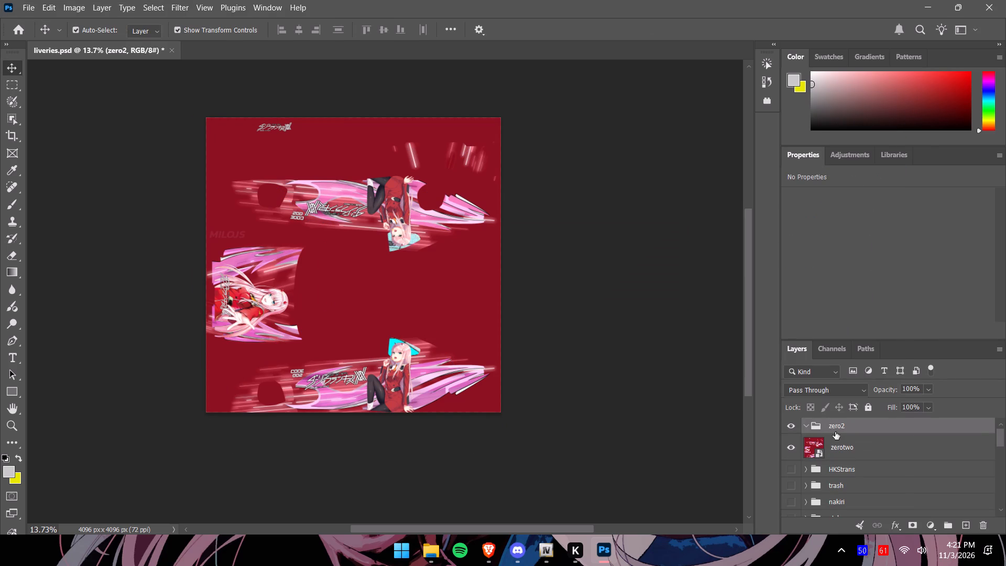
drag(843, 444, 847, 428)
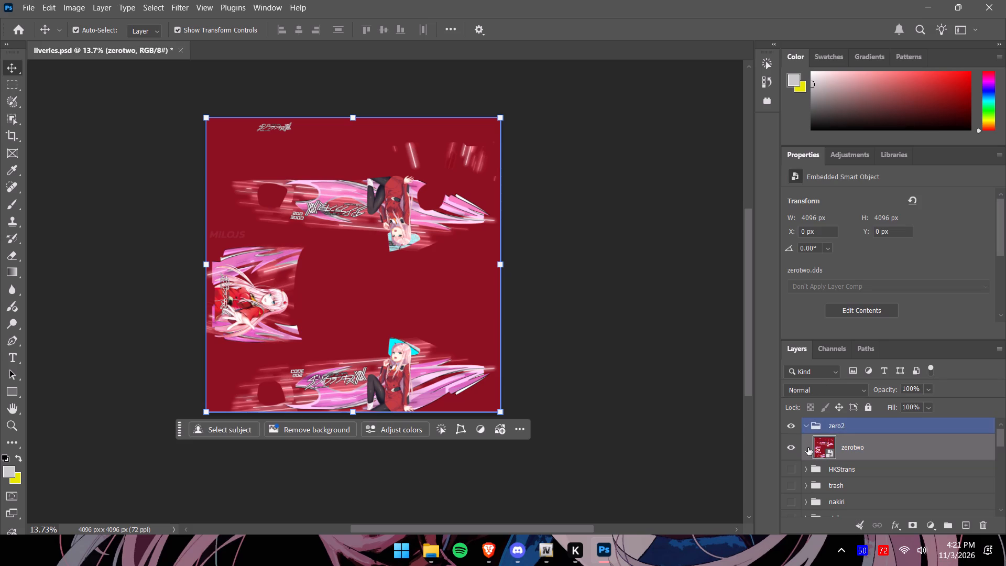
Set the zerotwo layer's opacity to 72% to see the car template through the artwork.
click(792, 449)
click(792, 448)
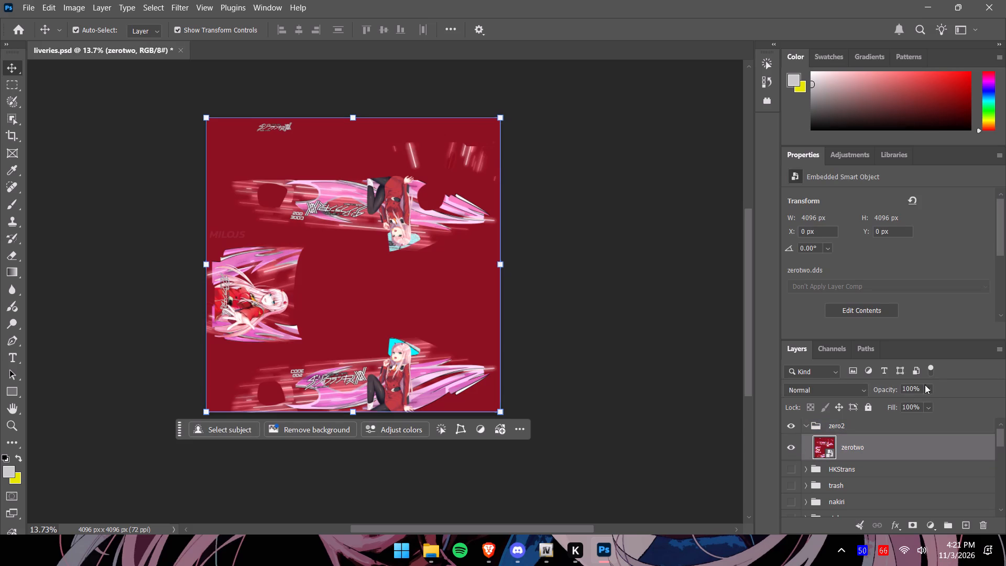
click(932, 390)
drag(941, 402, 926, 405)
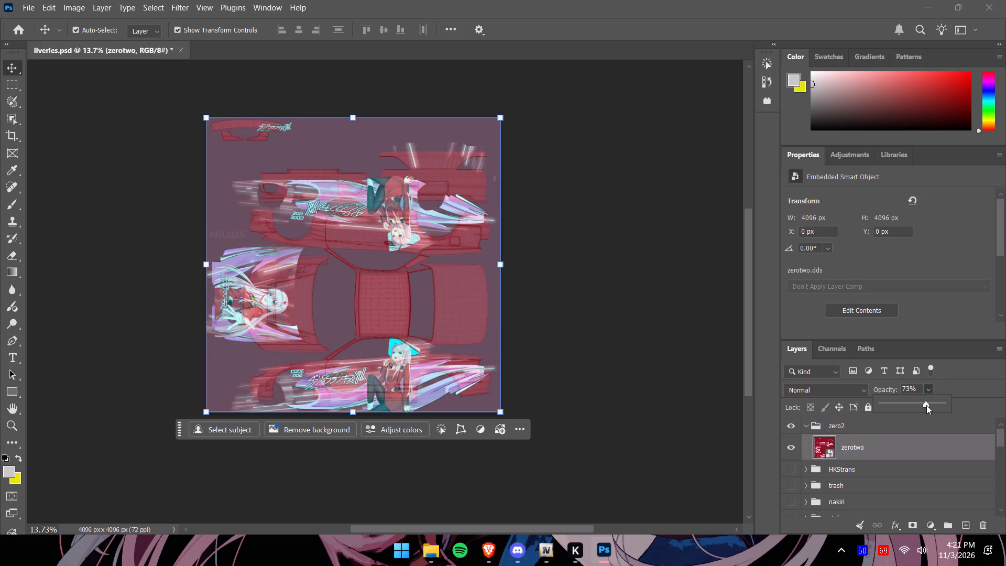
drag(926, 405, 938, 405)
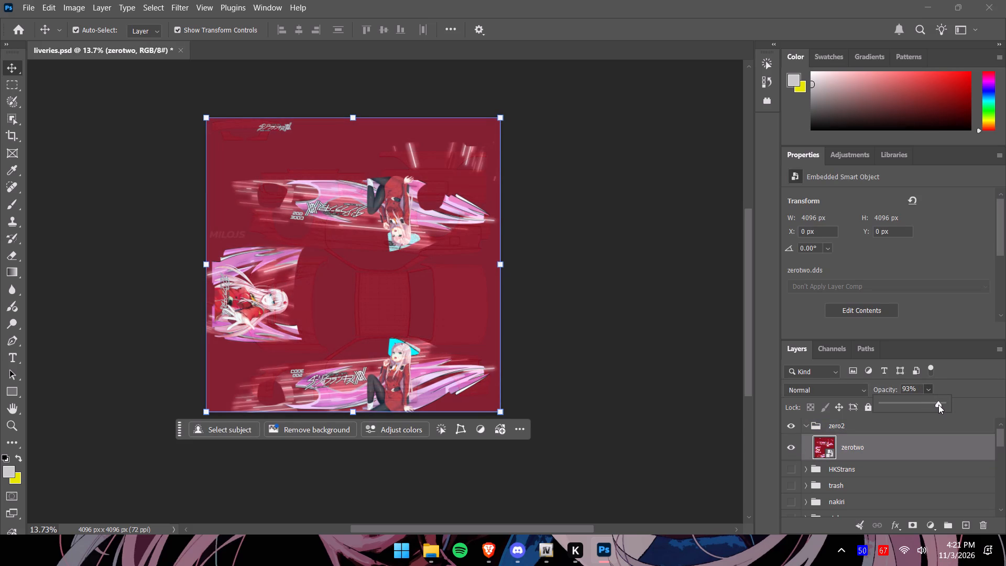
drag(938, 405, 916, 405)
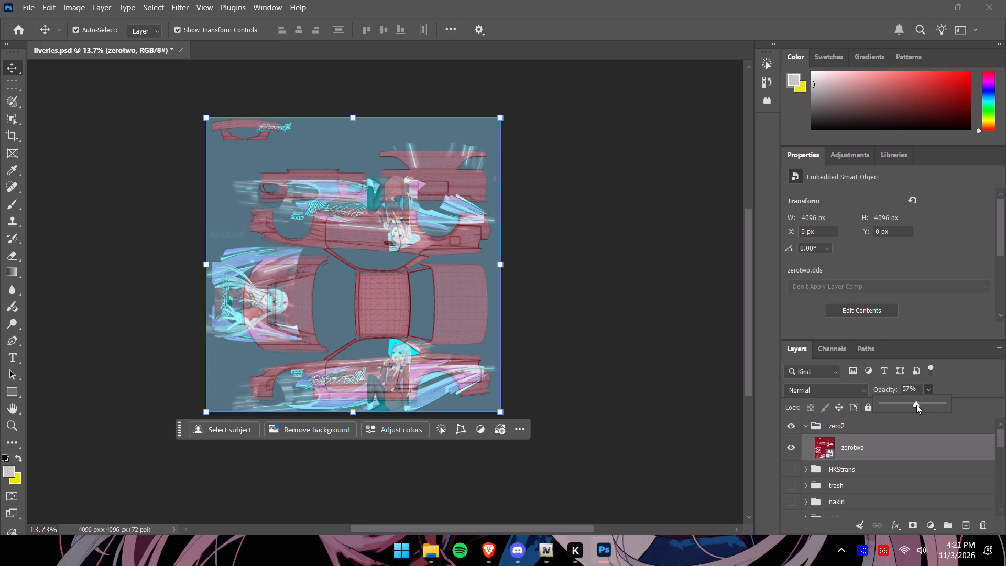
drag(916, 405, 925, 404)
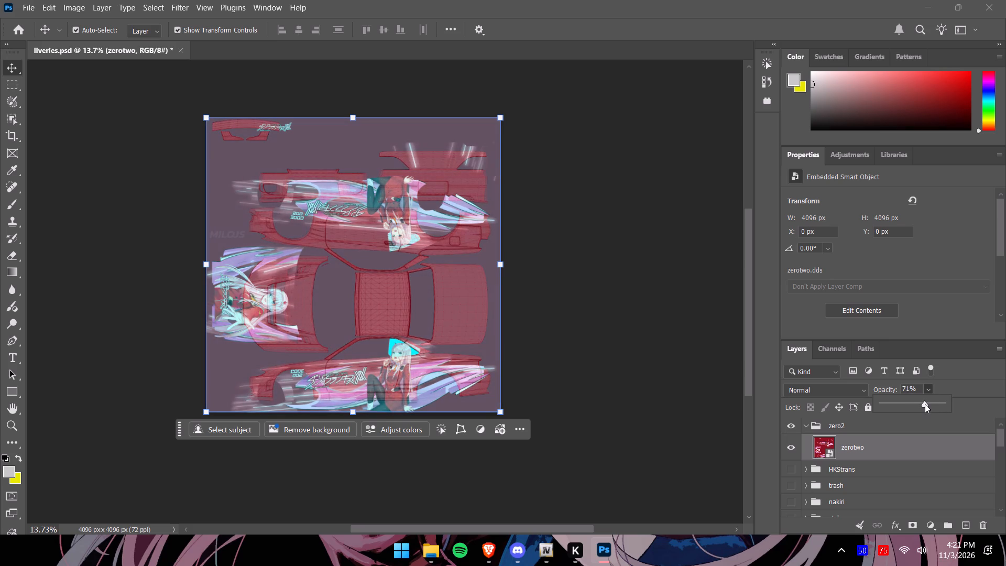
drag(925, 404, 925, 404)
Select the artwork's bottom side strip with a rectangle of about 4042 × 1144 px and copy it onto a new layer.
click(9, 83)
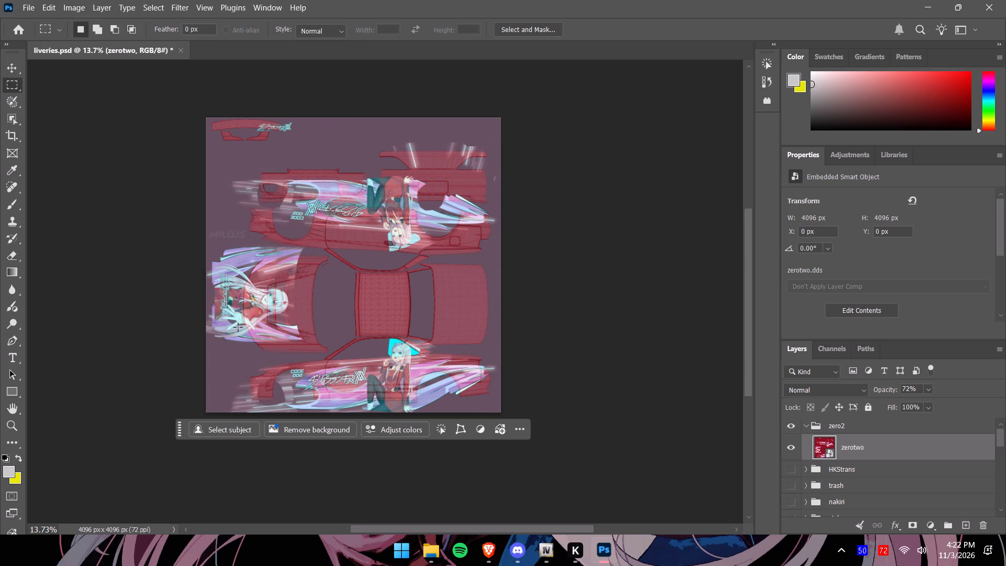
drag(210, 329, 506, 410)
drag(425, 361, 426, 361)
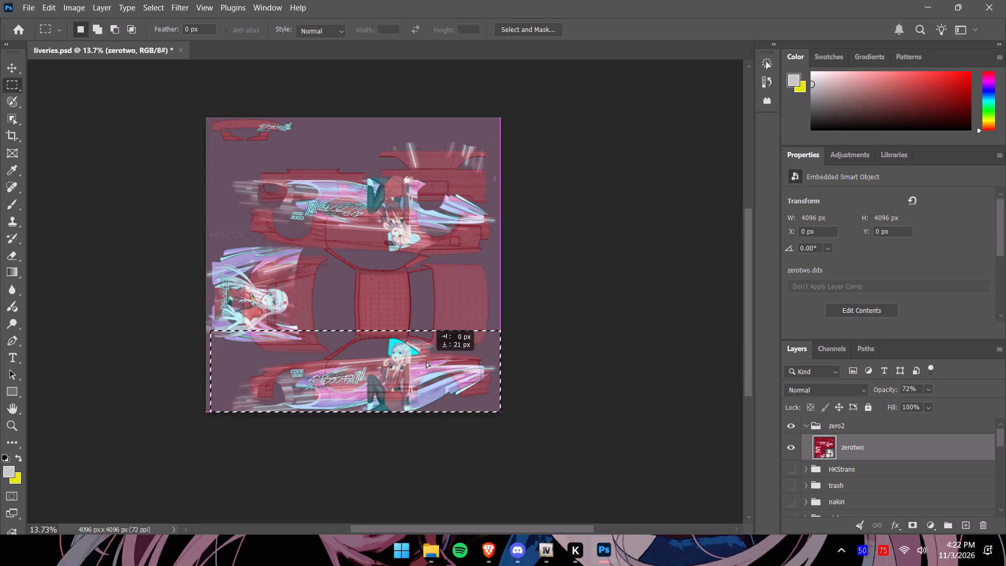
drag(426, 361, 428, 366)
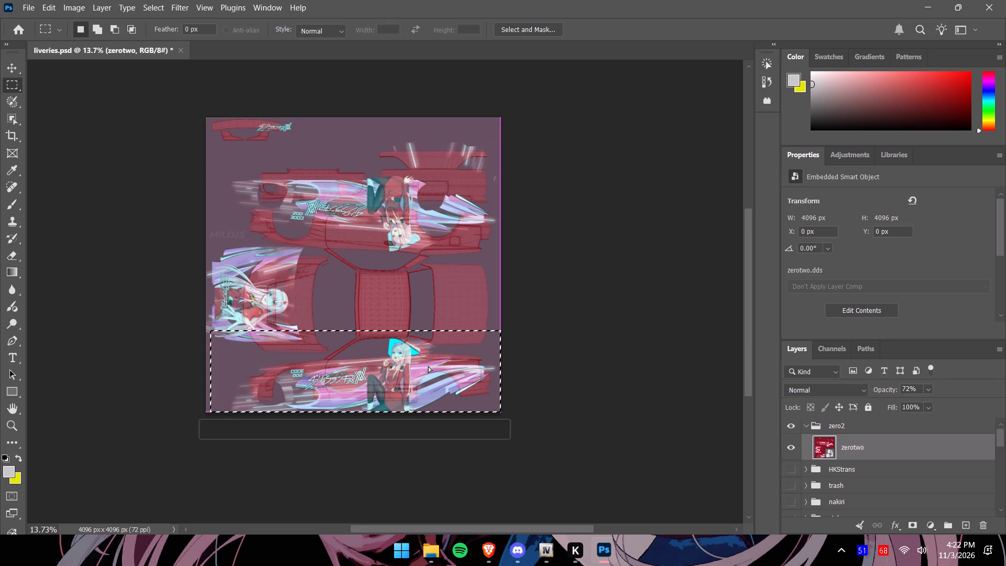
key(ctrl+c)
key(ctrl+v)
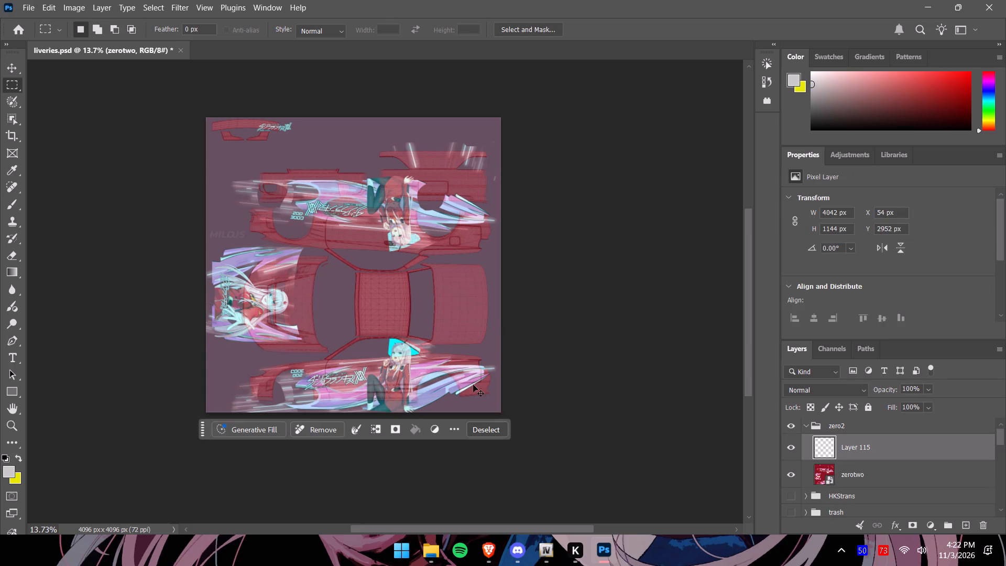
Hide the zerotwo layer and set the copied strip's opacity to 80%.
click(794, 472)
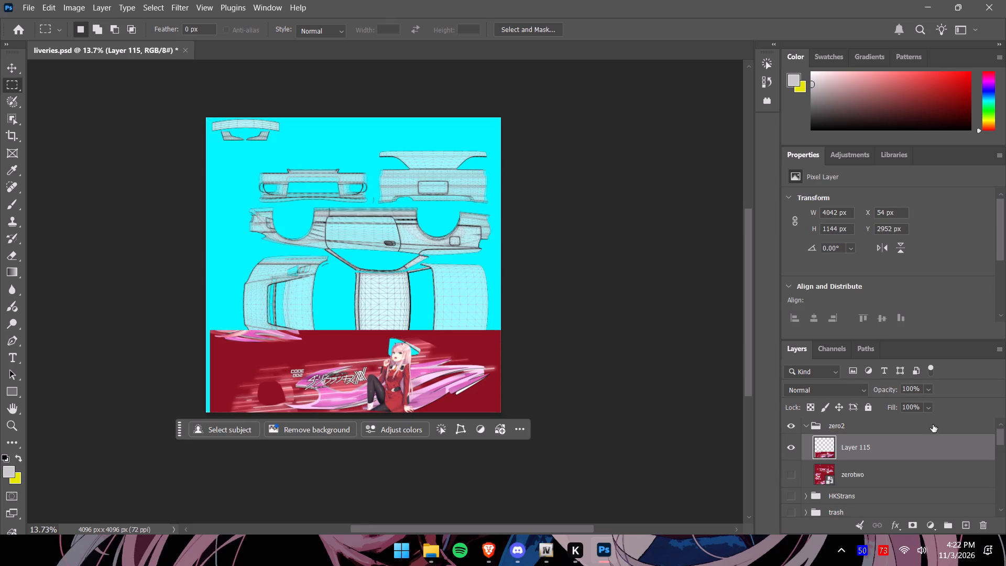
click(928, 390)
drag(939, 398, 928, 401)
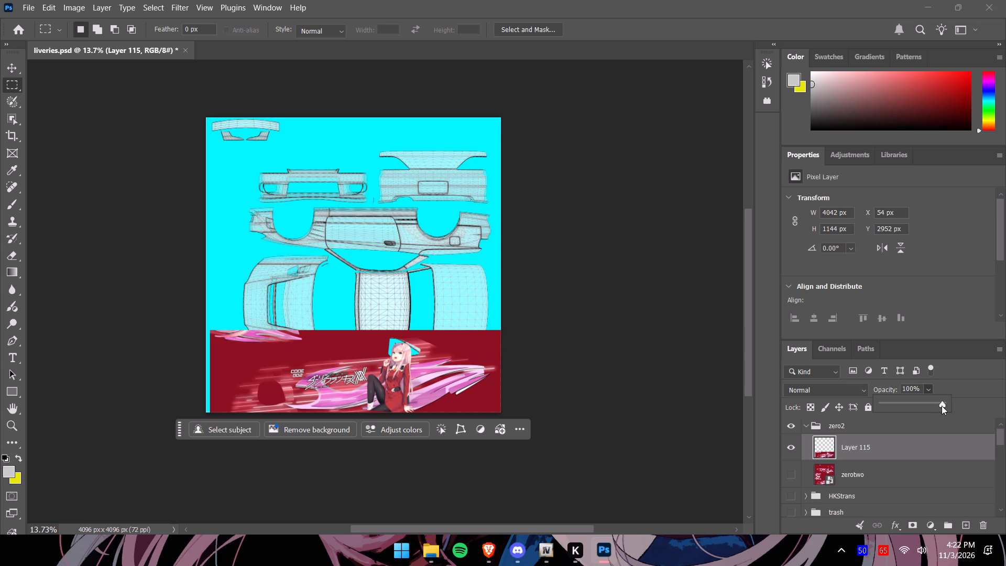
drag(943, 406, 931, 406)
Scale the copied strip non-proportionally to about 3627 × 744 px over the template's lower car side.
alt+scroll(478, 336, up, 12)
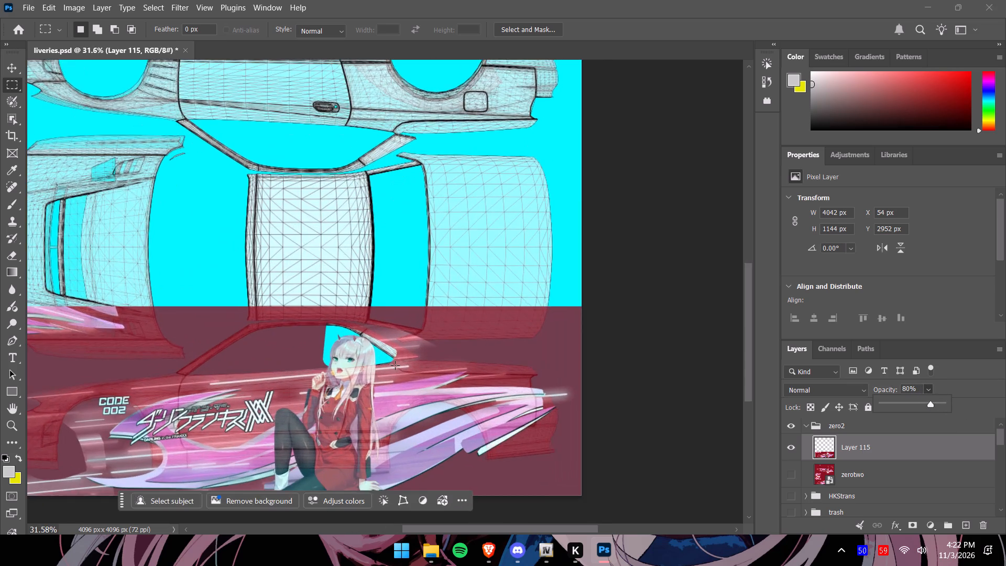
alt+scroll(398, 366, down, 3)
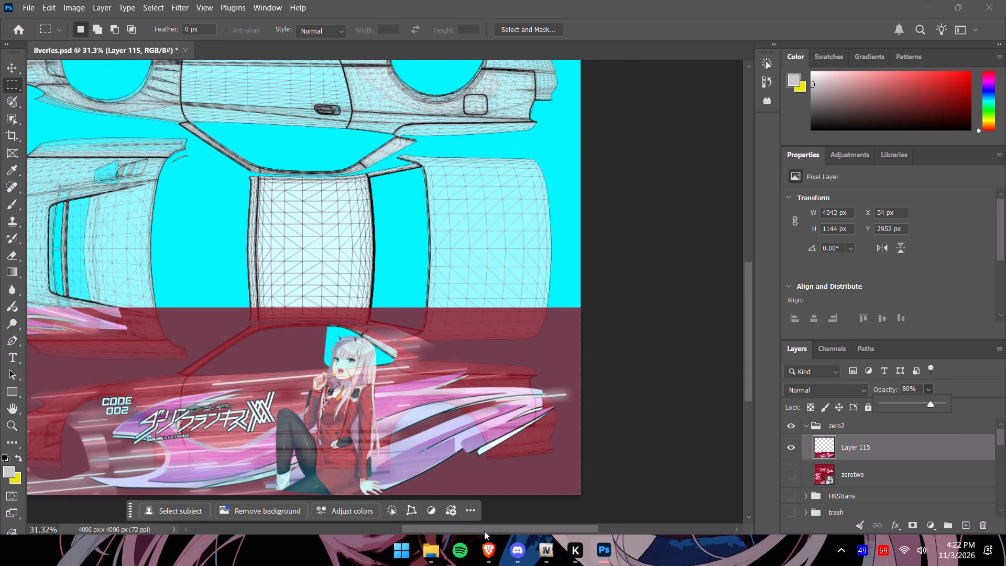
drag(484, 531, 449, 531)
drag(748, 355, 746, 372)
click(8, 67)
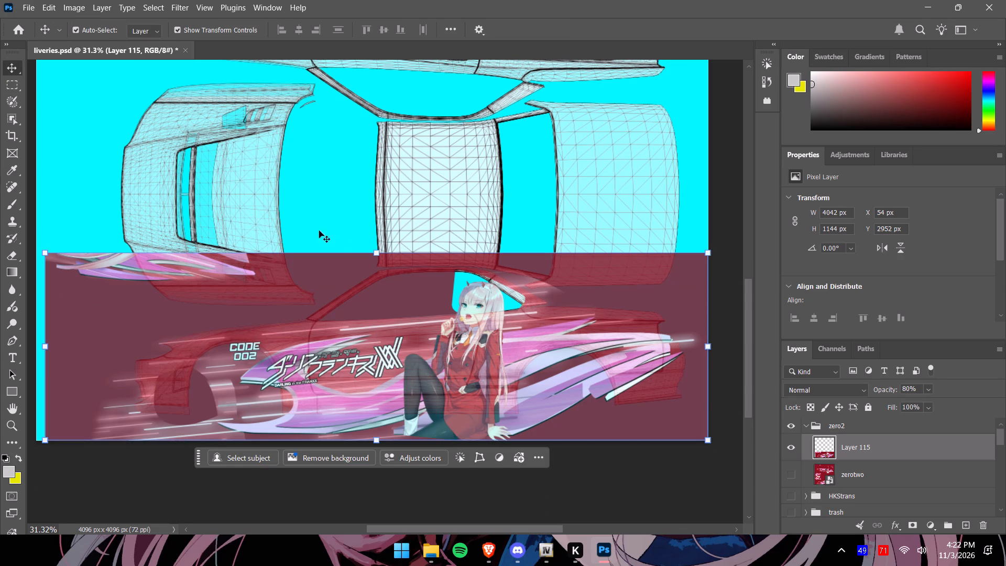
drag(376, 254, 385, 285)
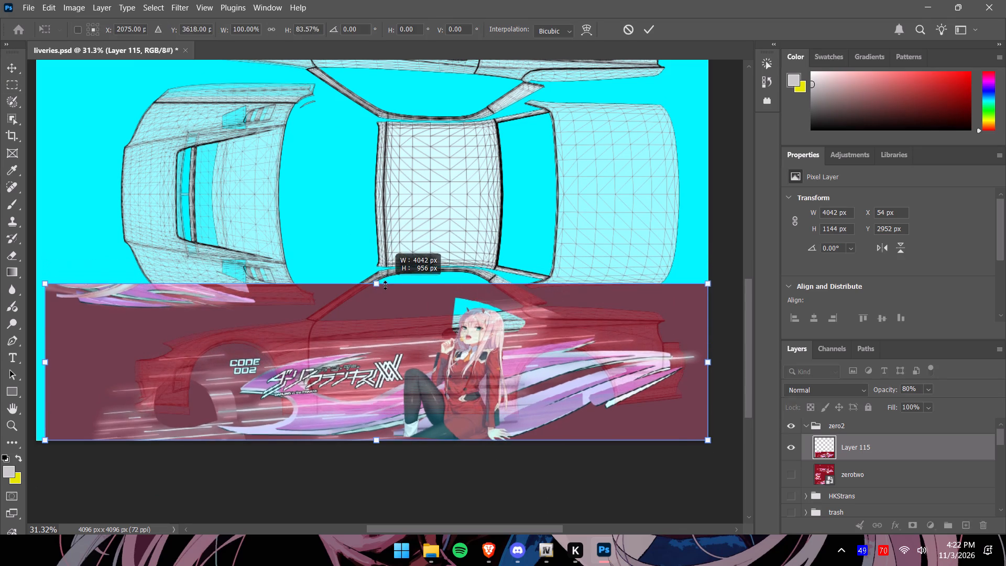
drag(385, 285, 385, 293)
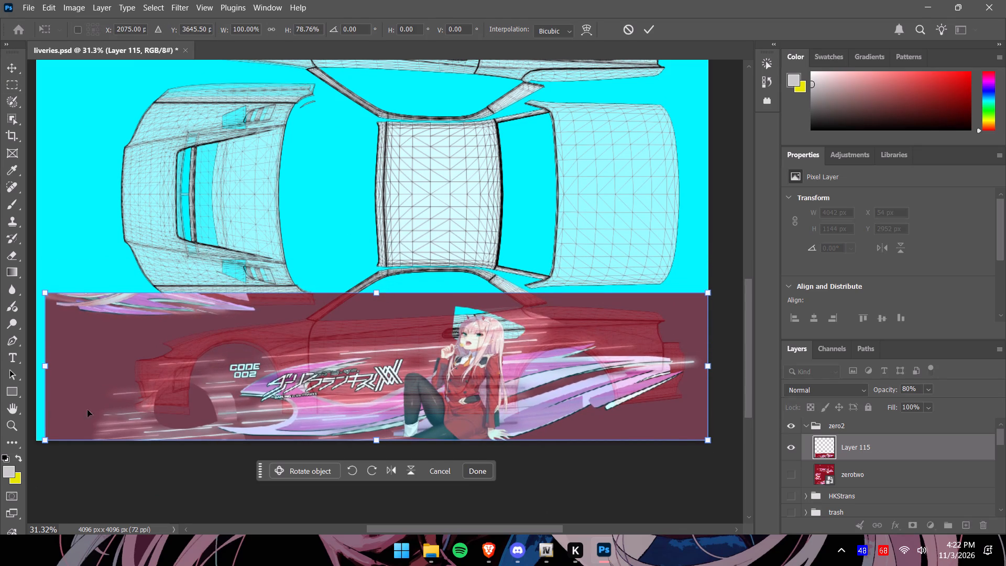
drag(43, 366, 106, 354)
drag(411, 441, 411, 415)
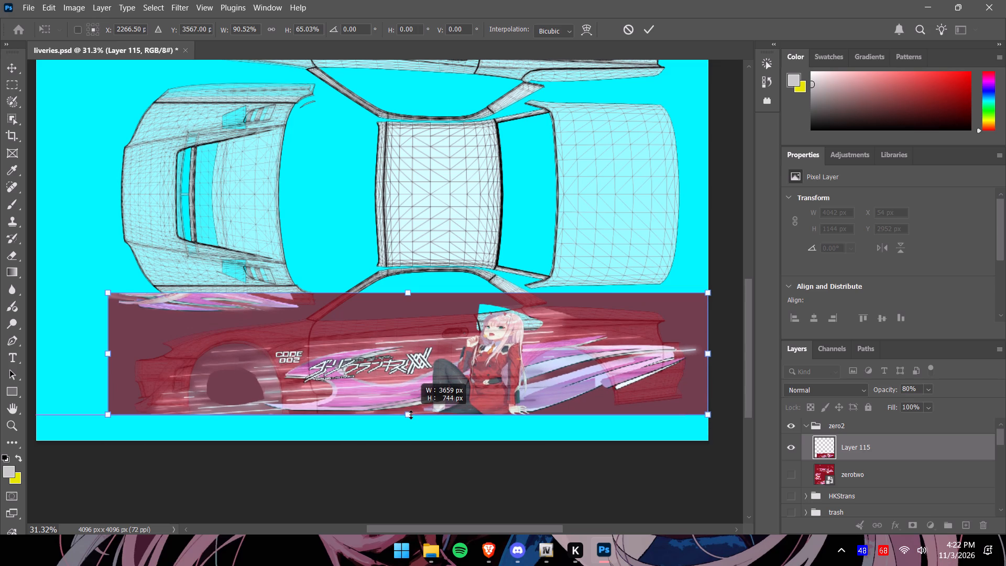
drag(411, 415, 411, 416)
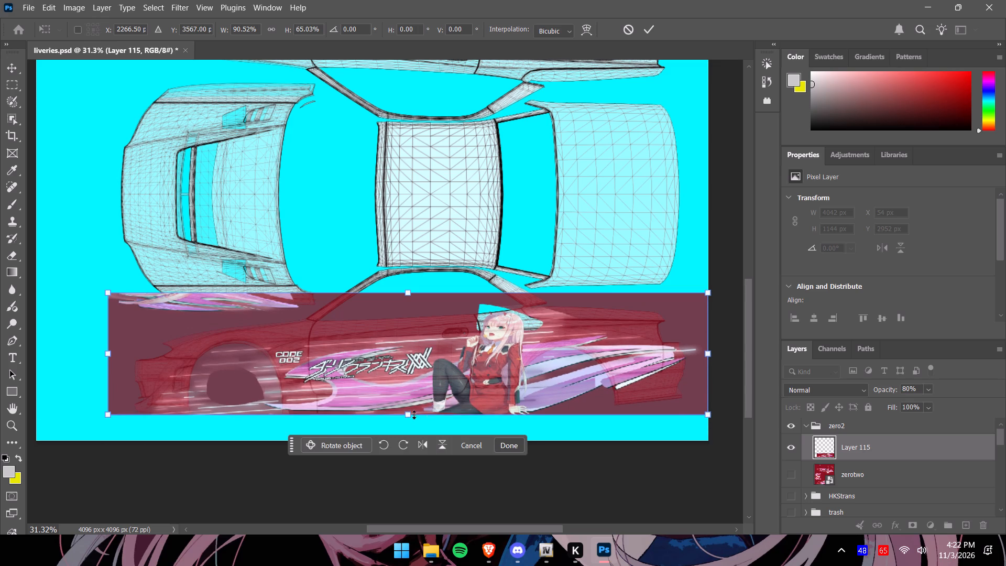
drag(712, 352, 707, 352)
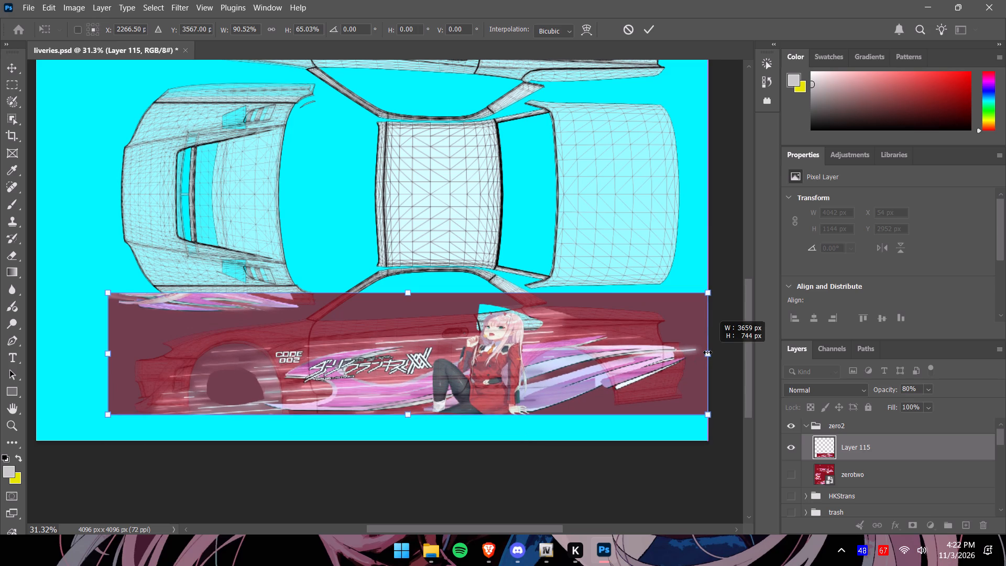
drag(707, 352, 706, 352)
Narrow the copied strip to about 3571 px wide, pulling its rear edge in toward the car's rear end.
click(407, 413)
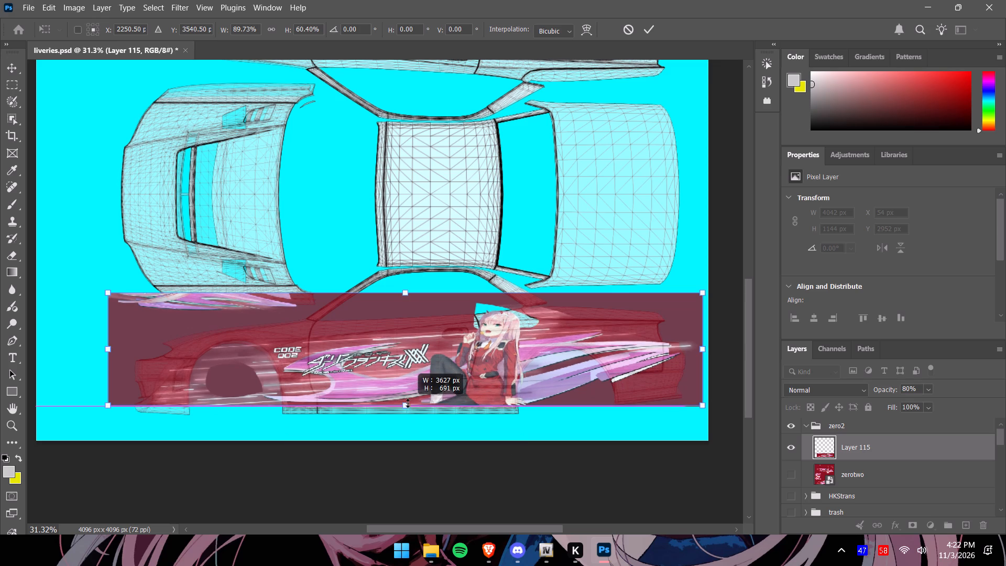
alt+scroll(409, 415, up, 11)
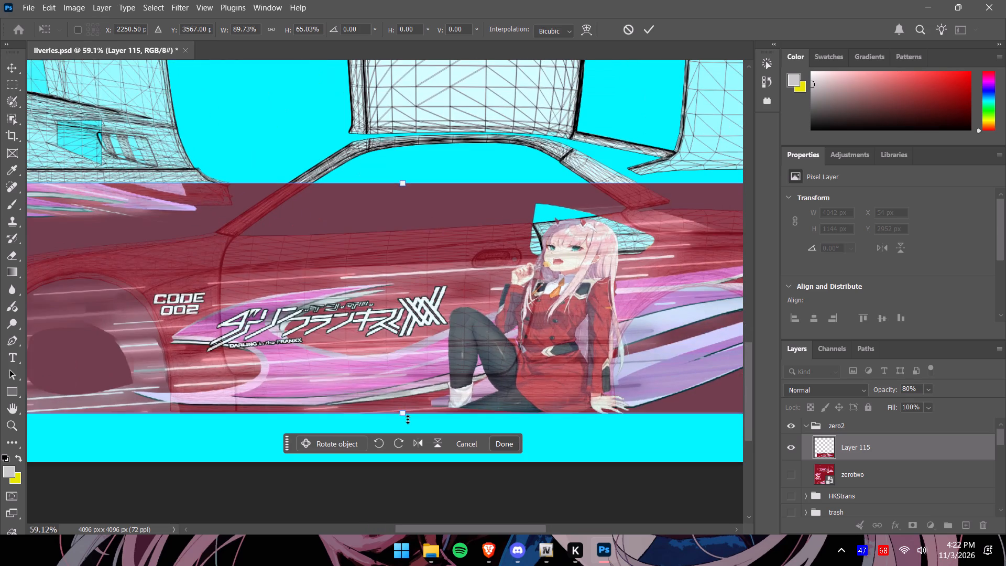
click(403, 412)
click(402, 432)
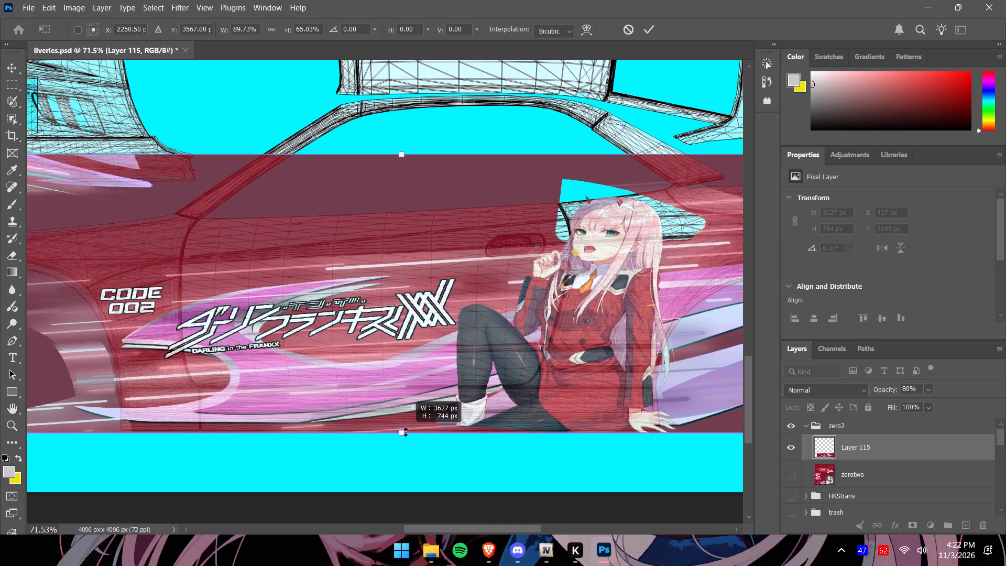
drag(428, 526, 491, 519)
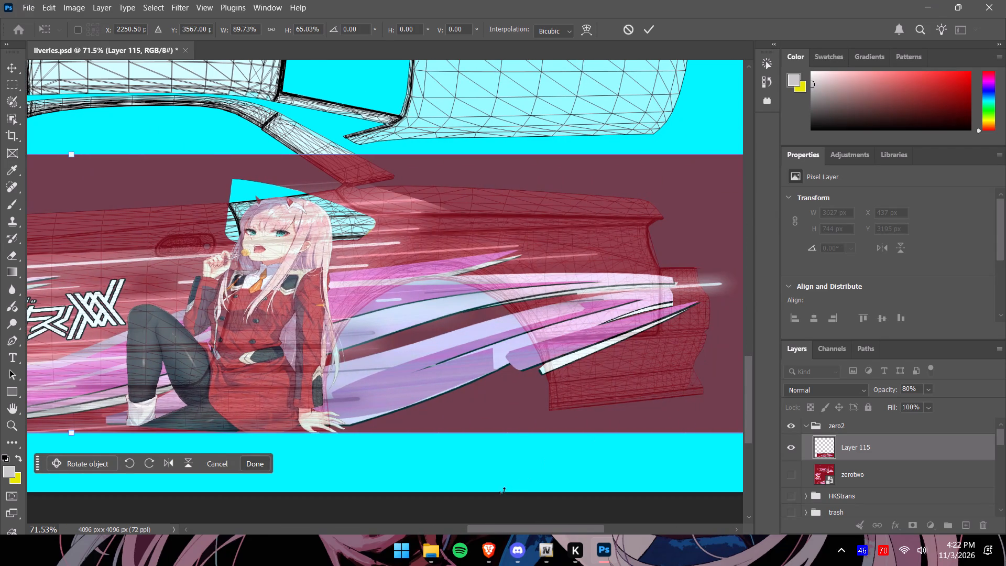
alt+scroll(522, 414, down, 3)
drag(692, 322, 686, 323)
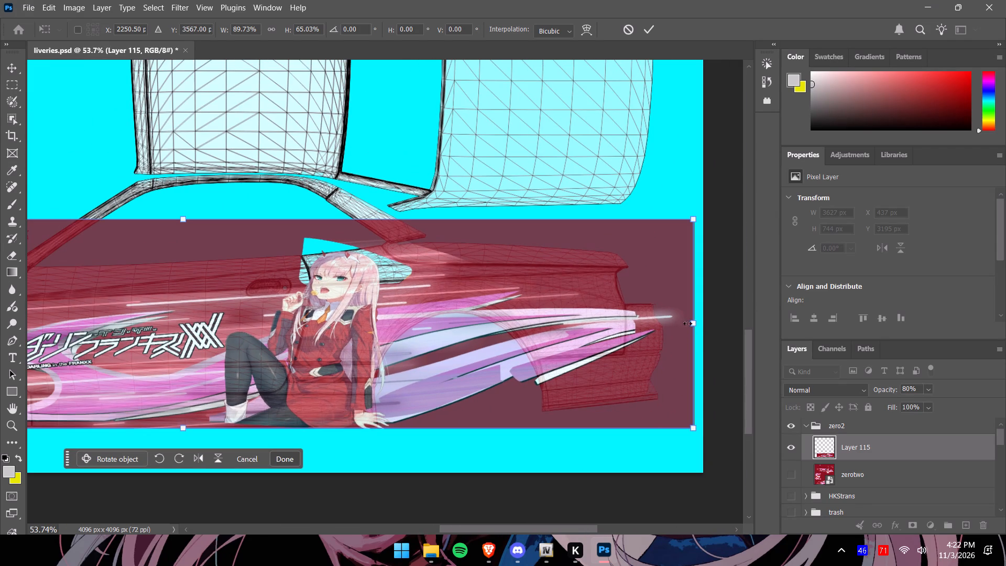
drag(692, 323, 680, 325)
drag(693, 325, 683, 325)
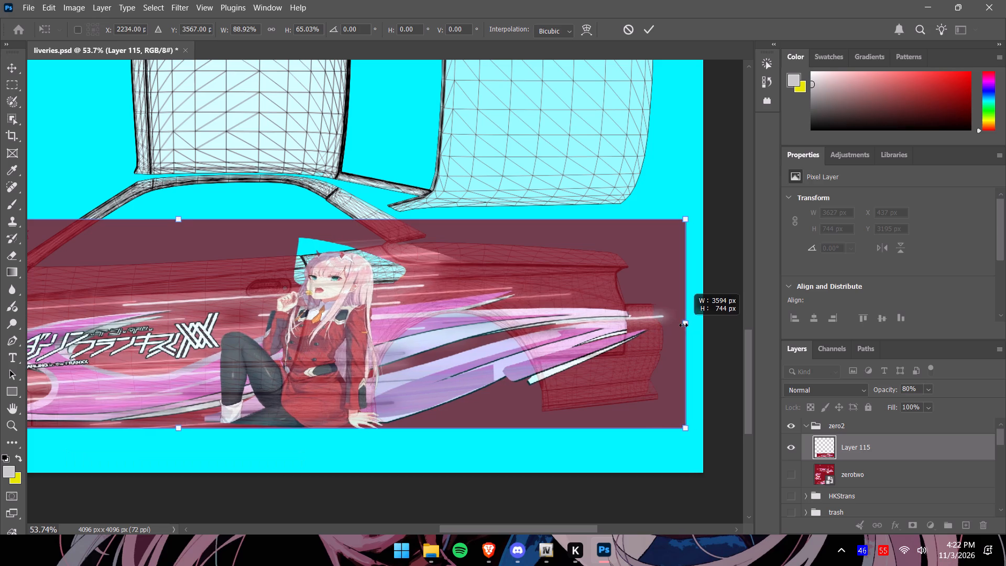
drag(683, 325, 675, 326)
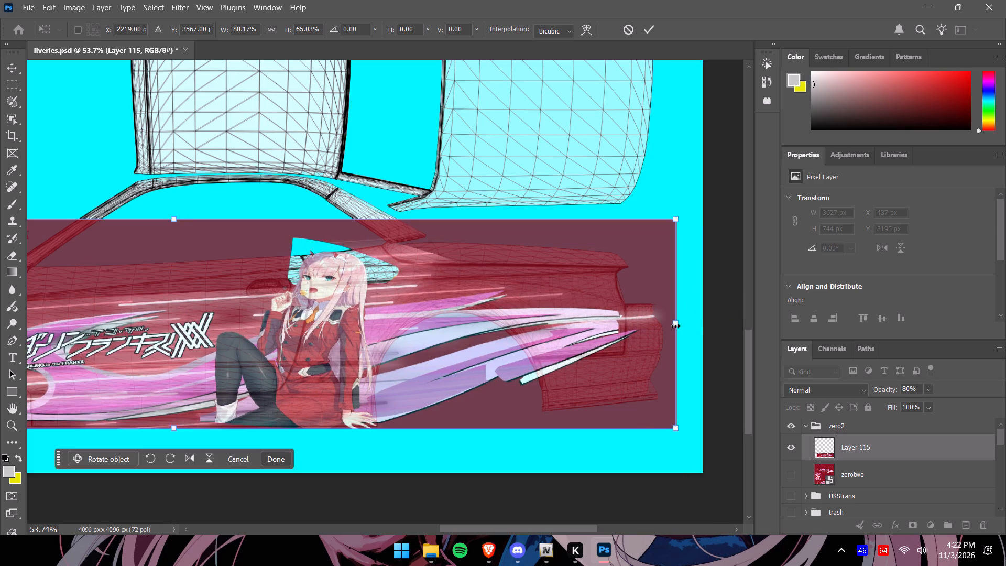
click(675, 326)
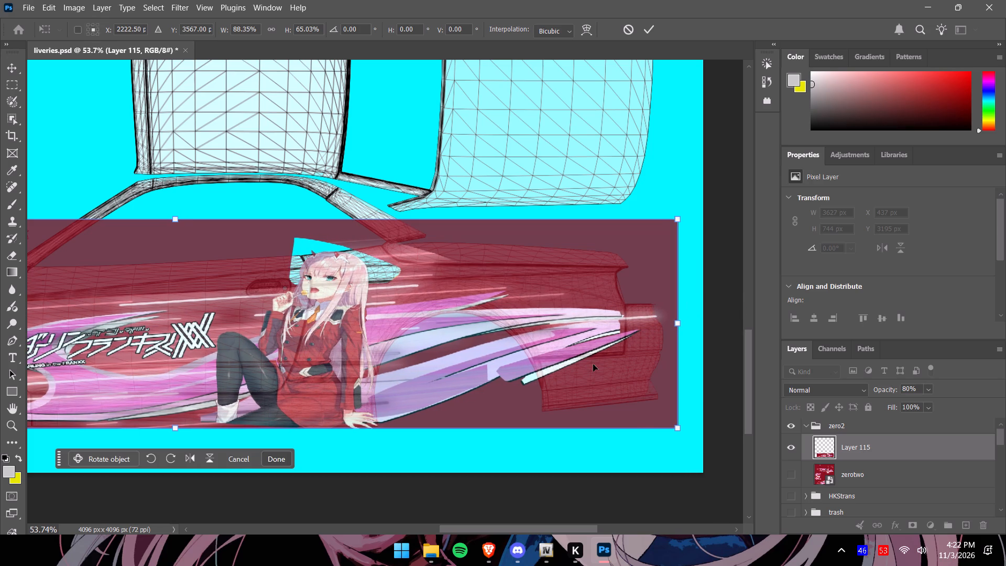
Lower the strip's top edge to reduce its height to about 724 px and apply the transform.
drag(464, 531, 412, 522)
drag(409, 220, 409, 227)
drag(406, 222, 408, 227)
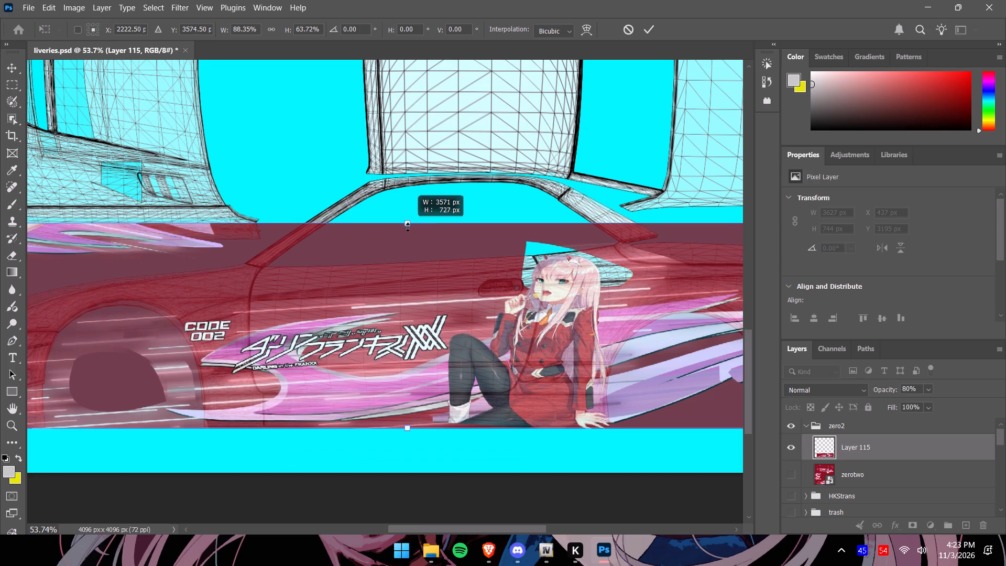
drag(408, 227, 409, 228)
drag(434, 529, 465, 523)
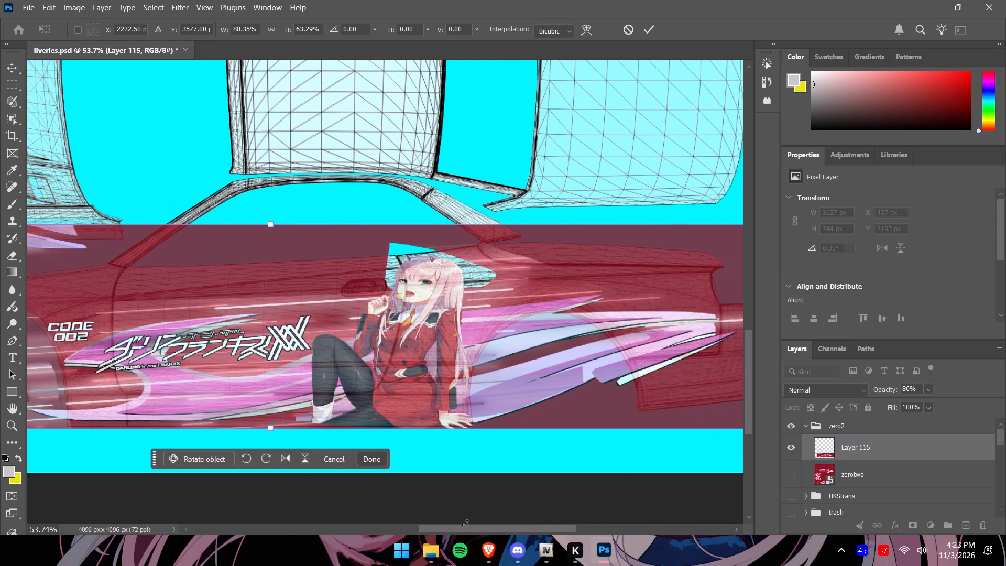
drag(465, 523, 466, 521)
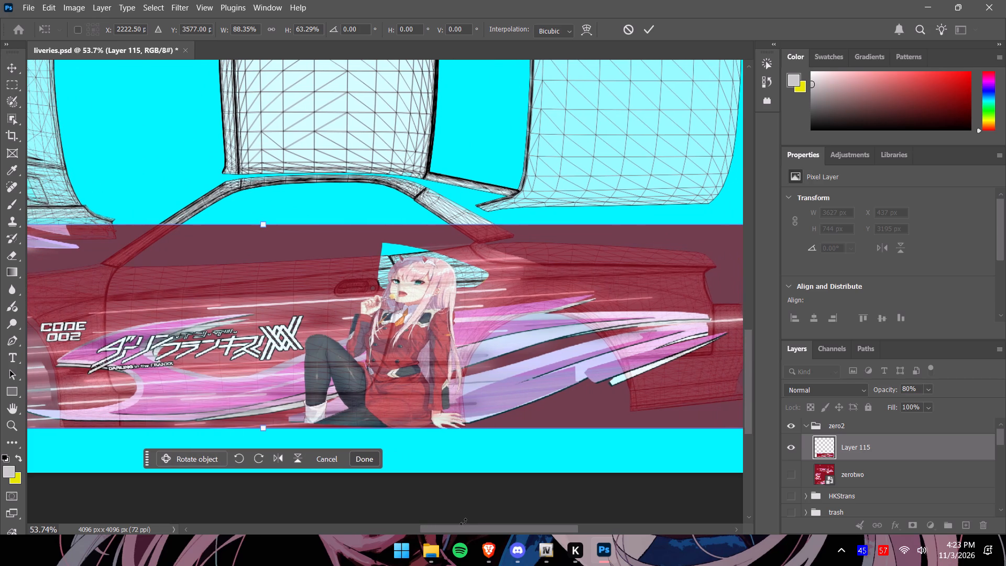
drag(426, 529, 364, 527)
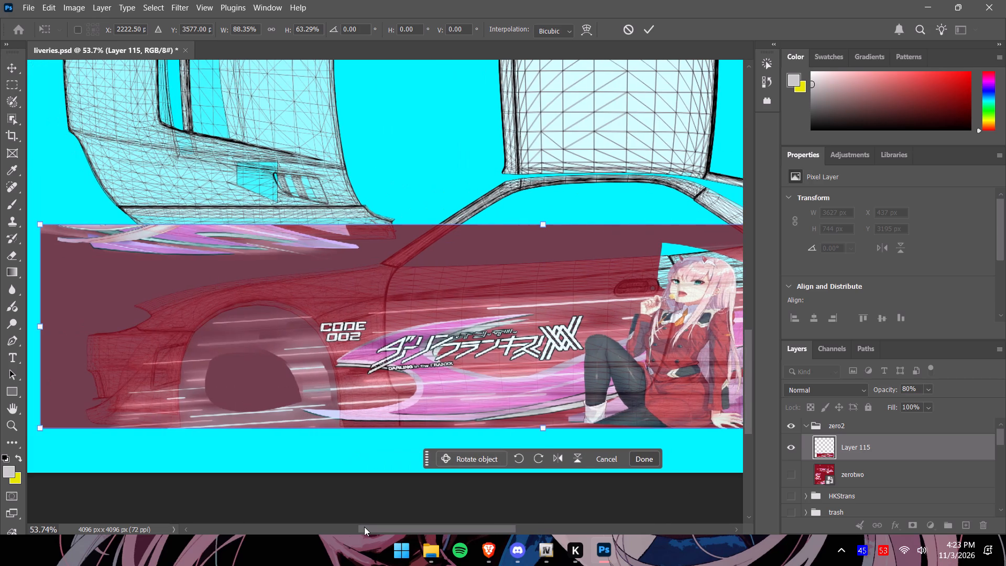
drag(364, 527, 370, 524)
alt+scroll(371, 474, down, 4)
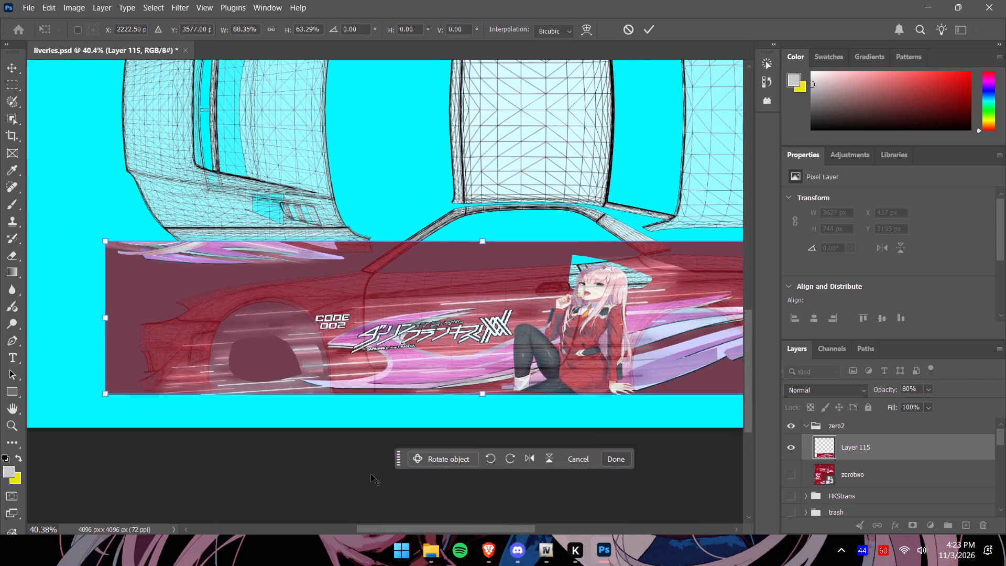
click(580, 417)
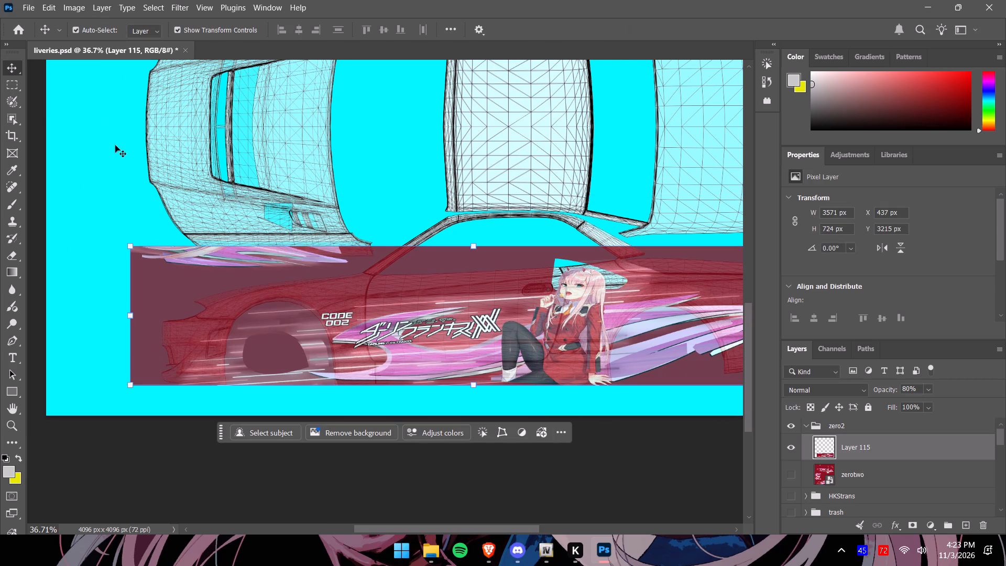
Erase the pink leftovers and excess red above the car's front fender with an 81 px eraser.
click(14, 252)
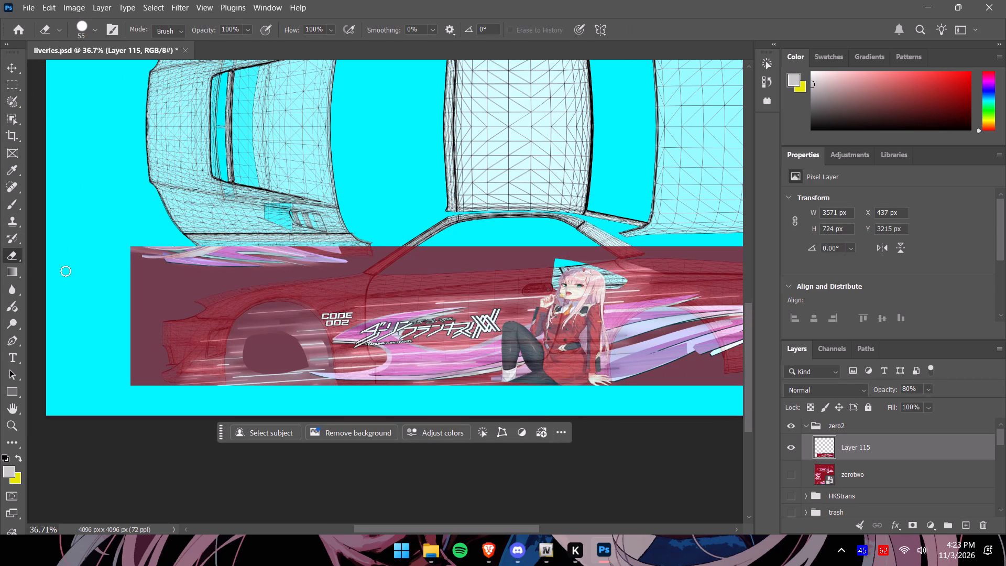
click(96, 30)
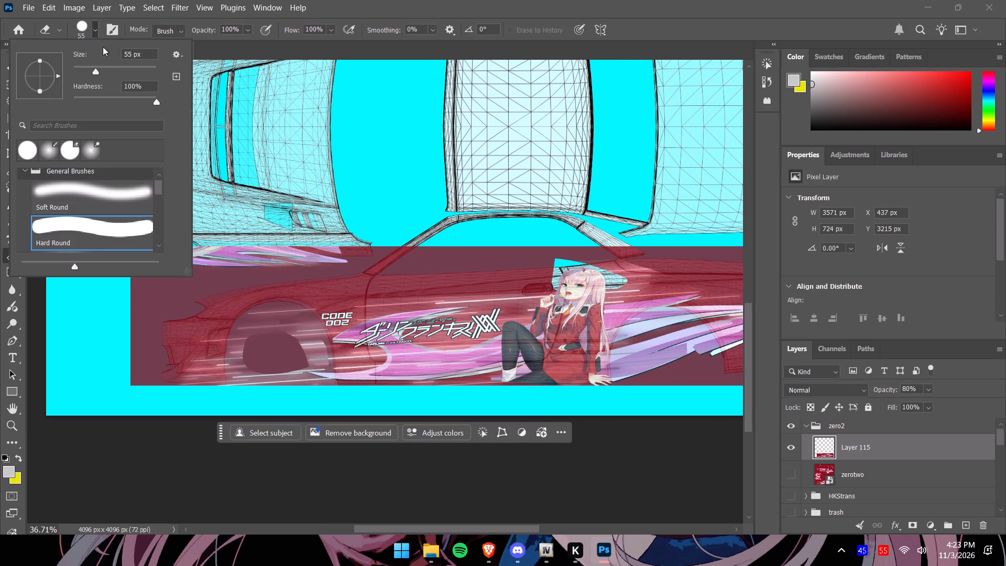
drag(99, 68, 107, 70)
click(93, 35)
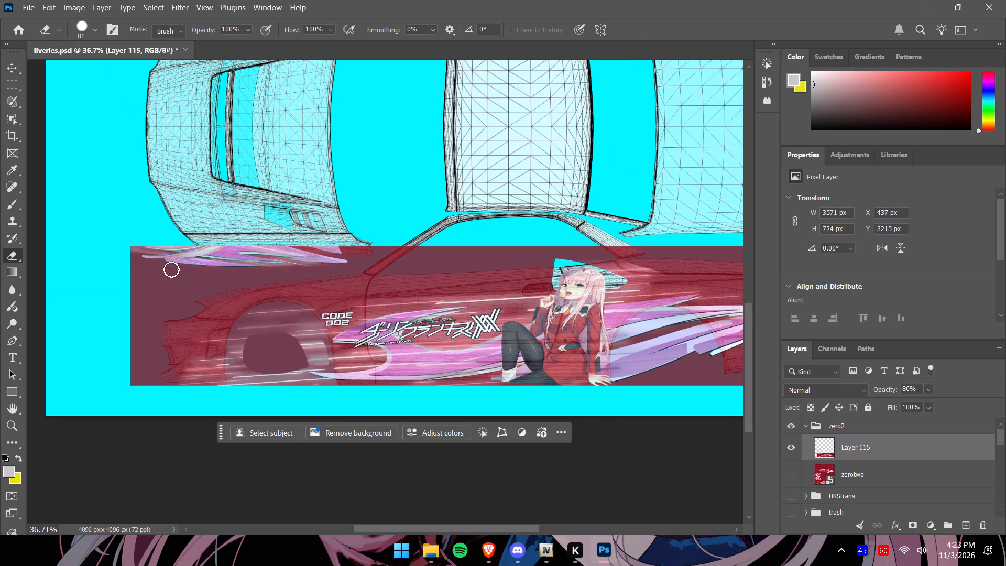
drag(148, 241, 356, 247)
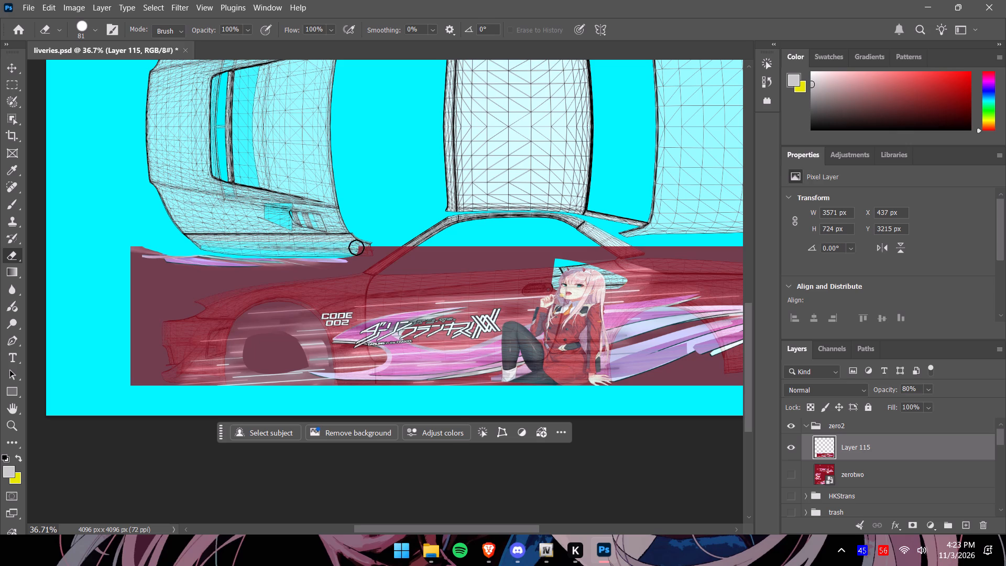
drag(356, 247, 367, 251)
drag(367, 251, 125, 251)
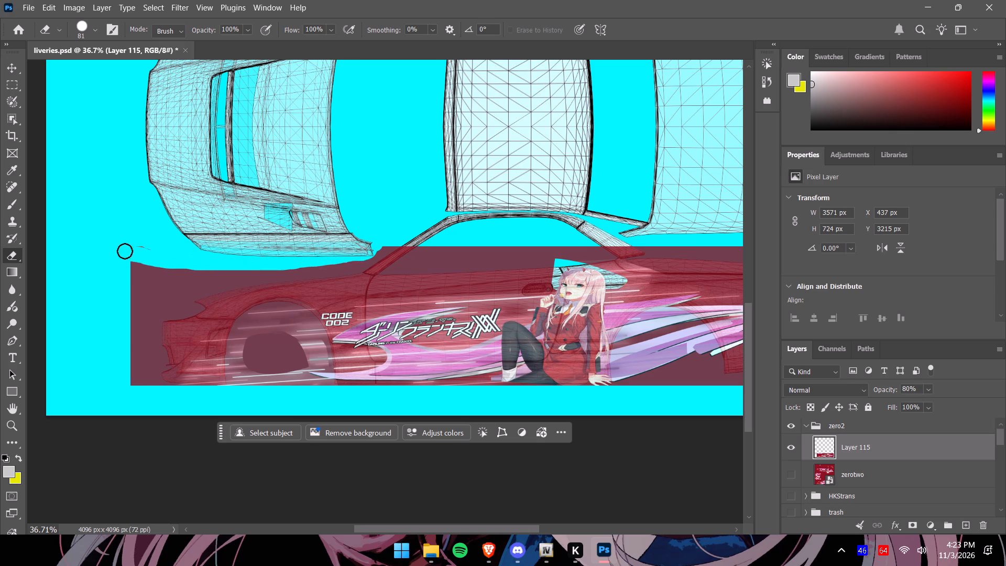
drag(125, 251, 375, 245)
drag(375, 245, 198, 276)
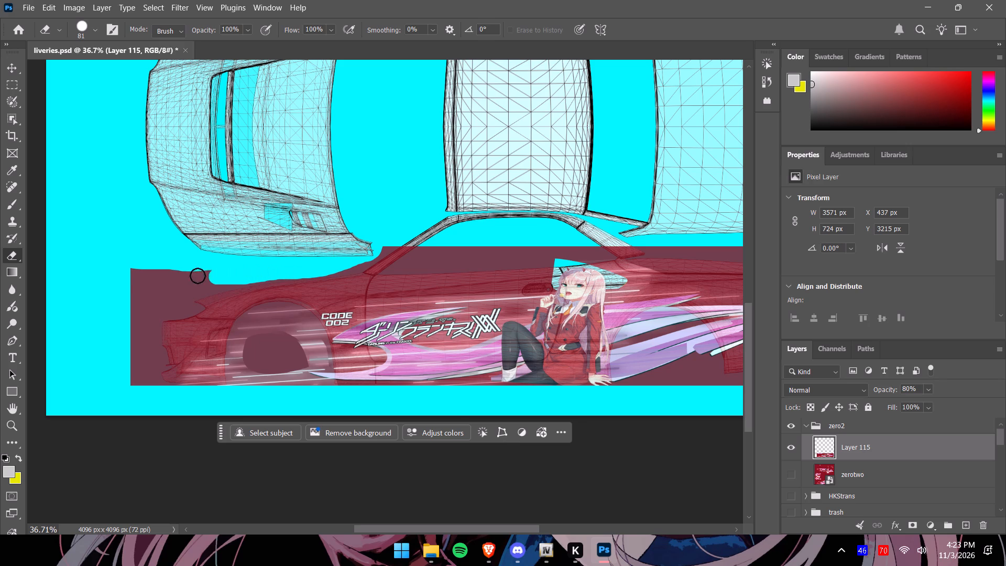
drag(198, 276, 109, 293)
drag(133, 276, 180, 258)
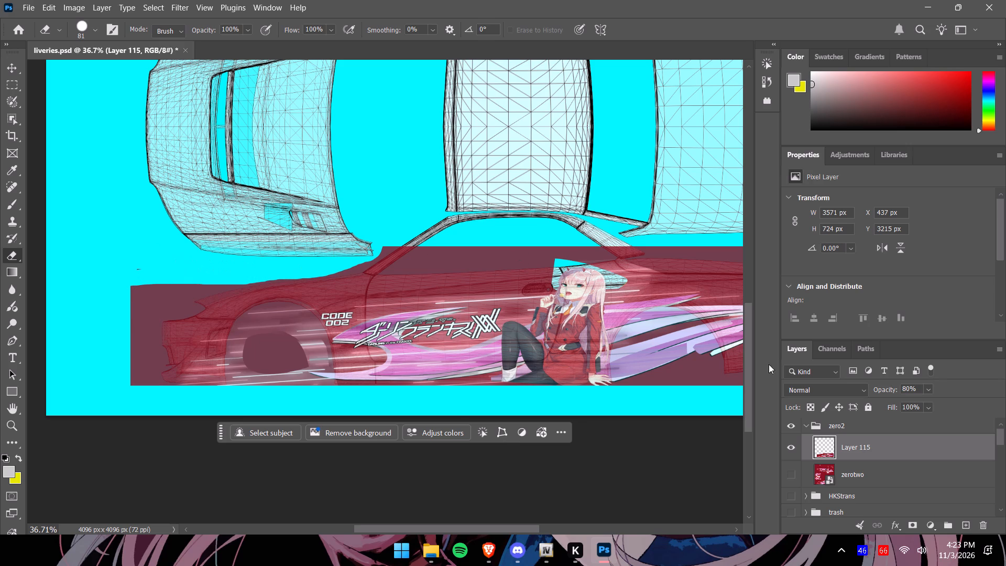
Set the copied strip layer's opacity to 100%.
alt+scroll(617, 264, up, 8)
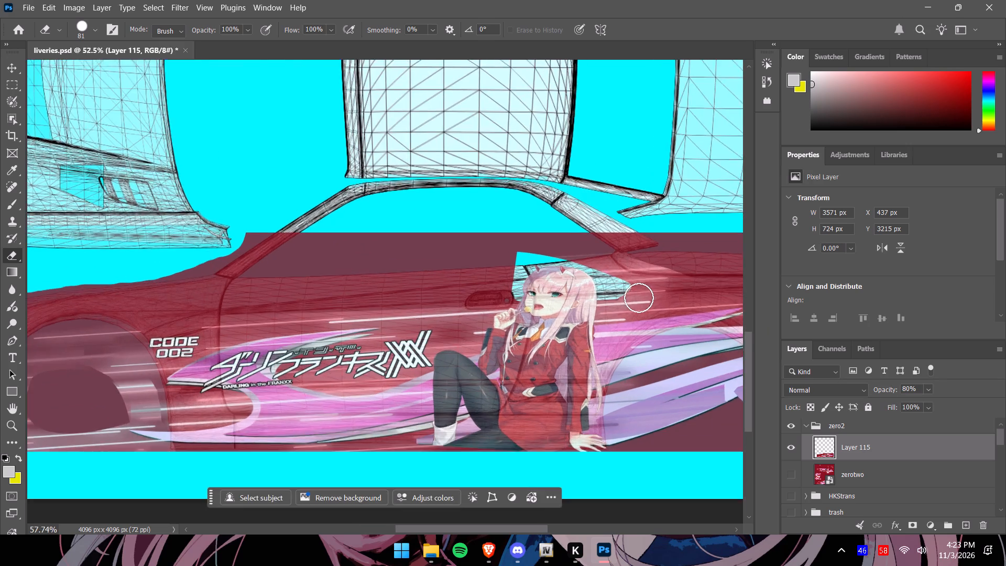
alt+scroll(639, 298, up, 14)
alt+scroll(639, 274, down, 6)
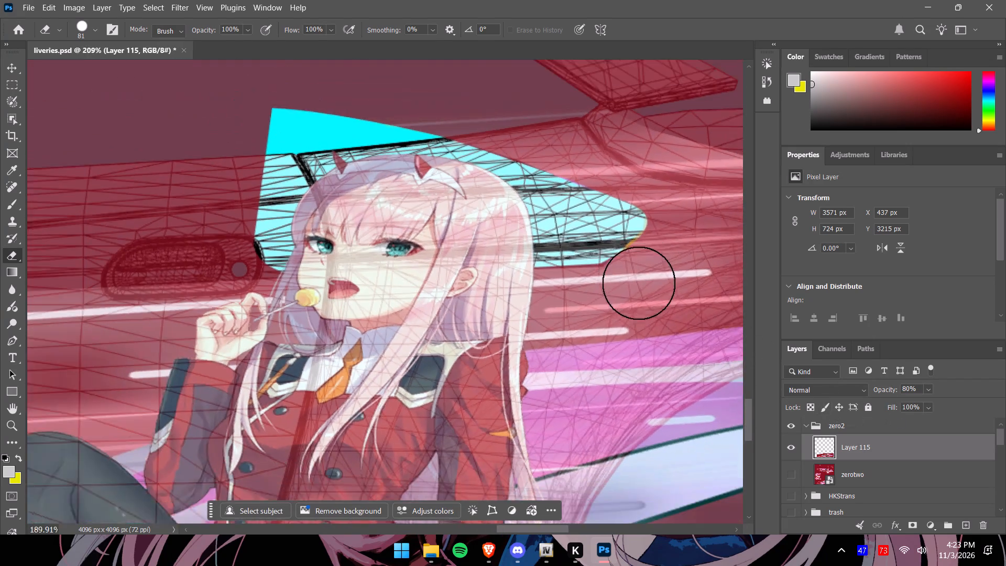
alt+scroll(639, 283, down, 1)
click(927, 389)
drag(942, 403, 942, 403)
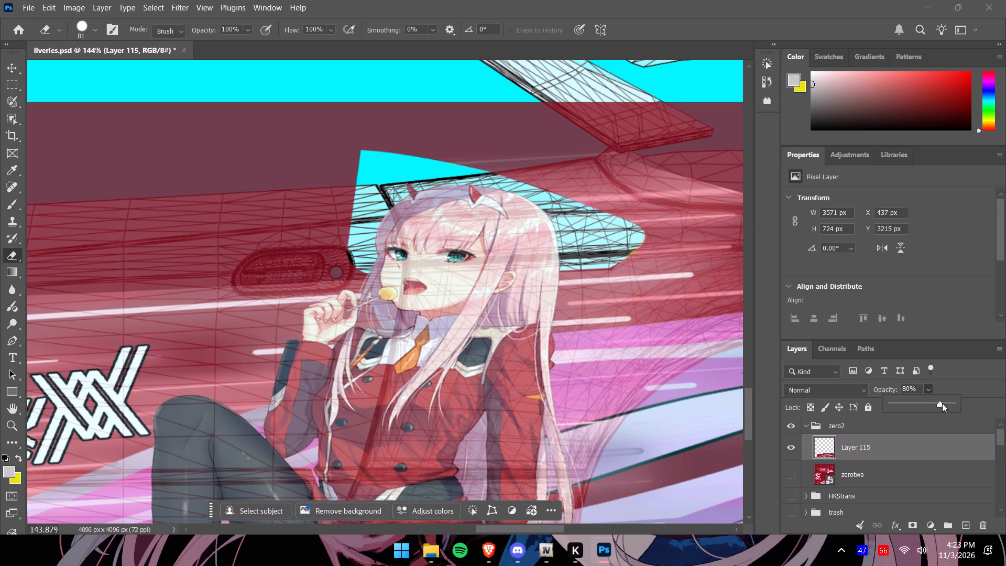
drag(942, 403, 981, 403)
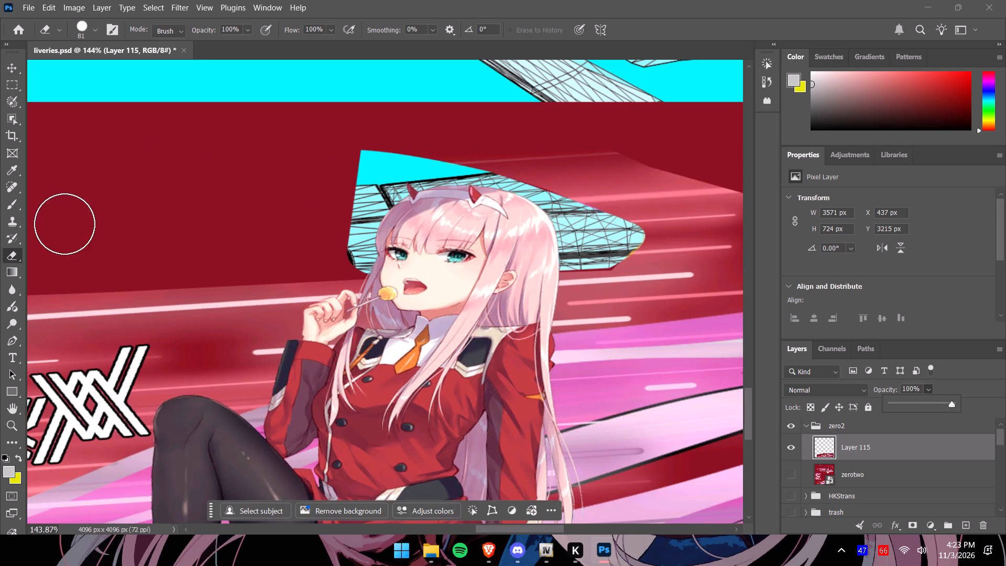
Sample the artwork's dark red background and brush it over the transparent gap beside the character's face.
click(8, 200)
alt+click(271, 186)
alt+scroll(360, 220, up, 3)
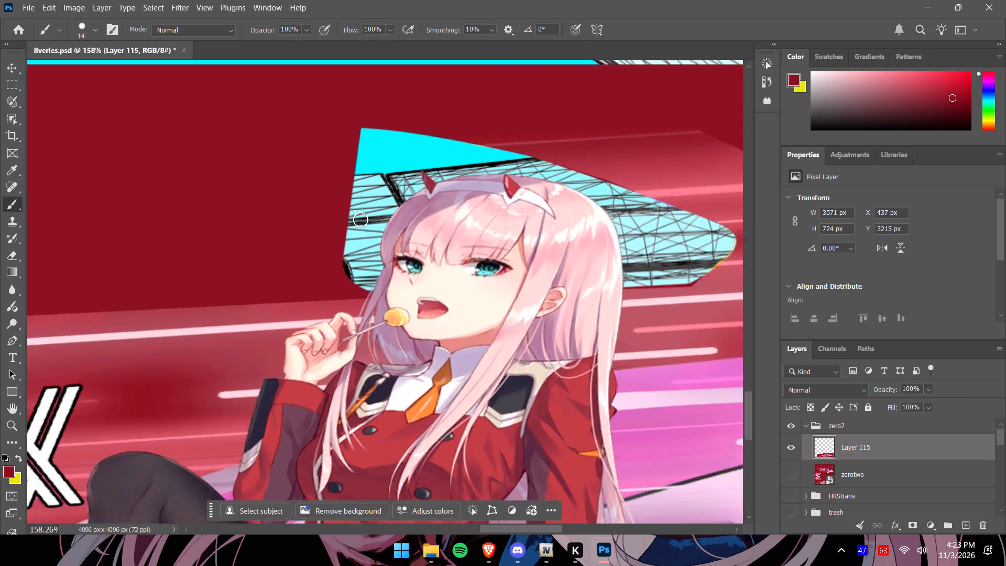
alt+scroll(360, 220, up, 13)
drag(381, 342, 397, 339)
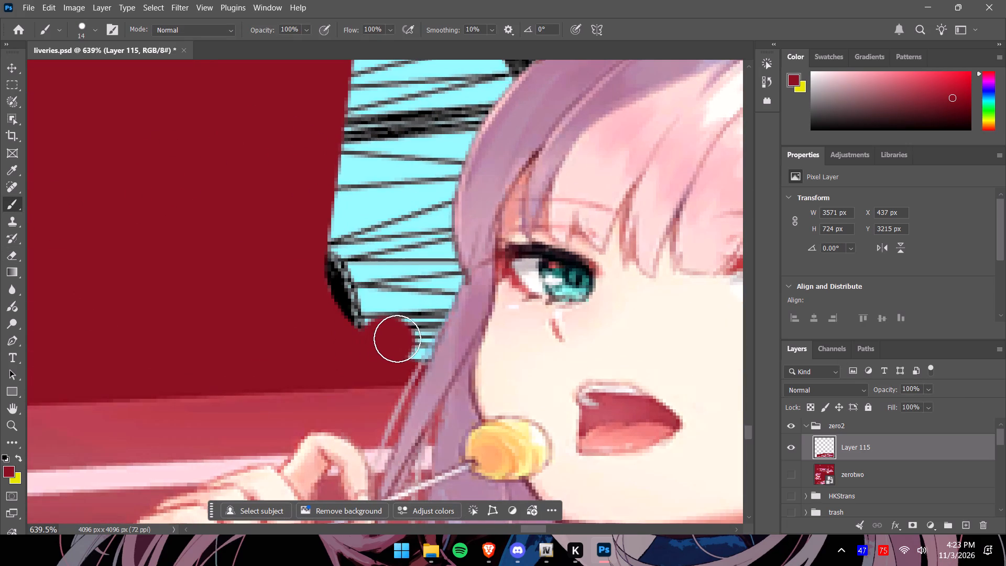
drag(397, 339, 420, 122)
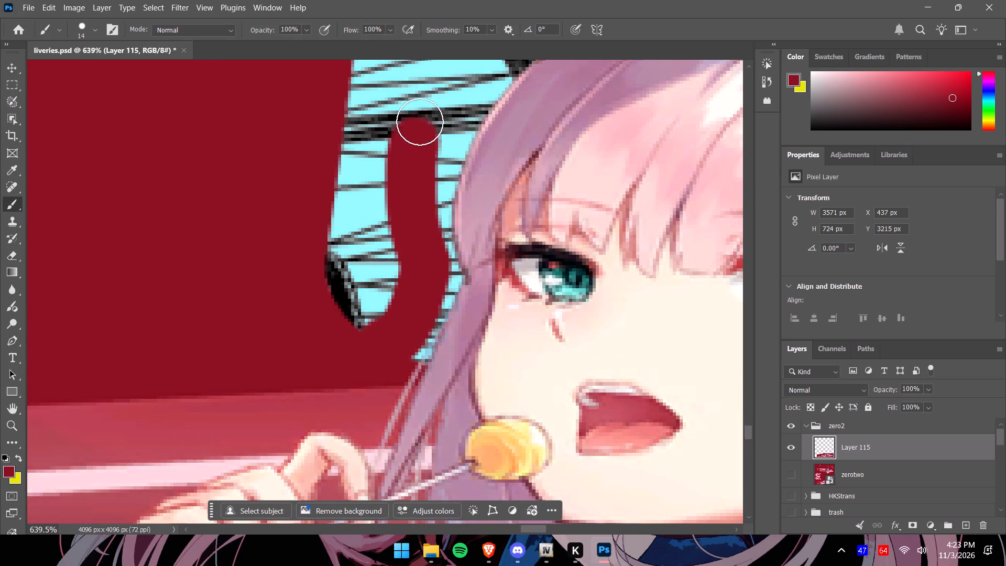
drag(420, 122, 362, 288)
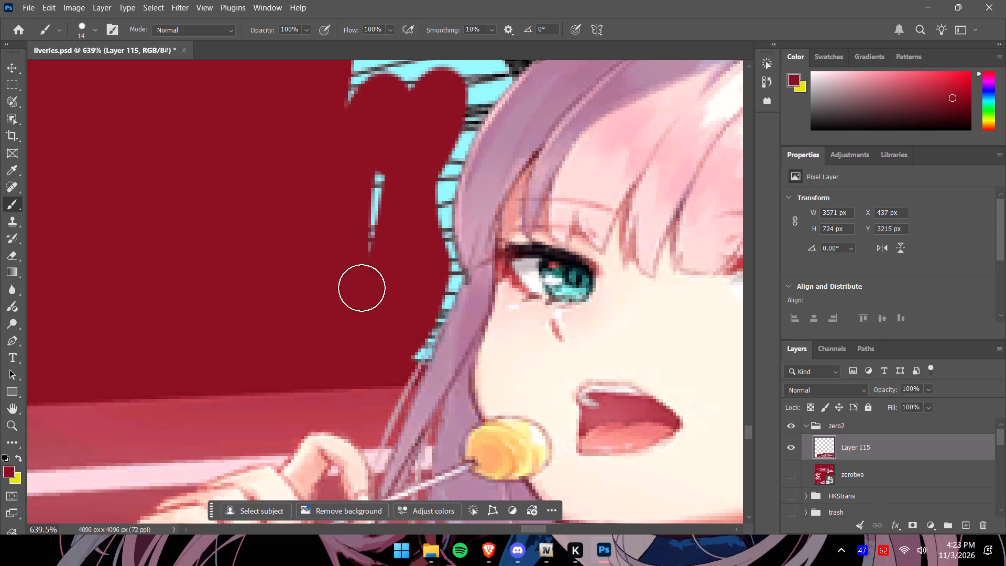
drag(362, 288, 433, 97)
Brush dark red over the cyan template gap around the hair's outer edge, from above the forehead down beside the face.
alt+scroll(457, 177, down, 8)
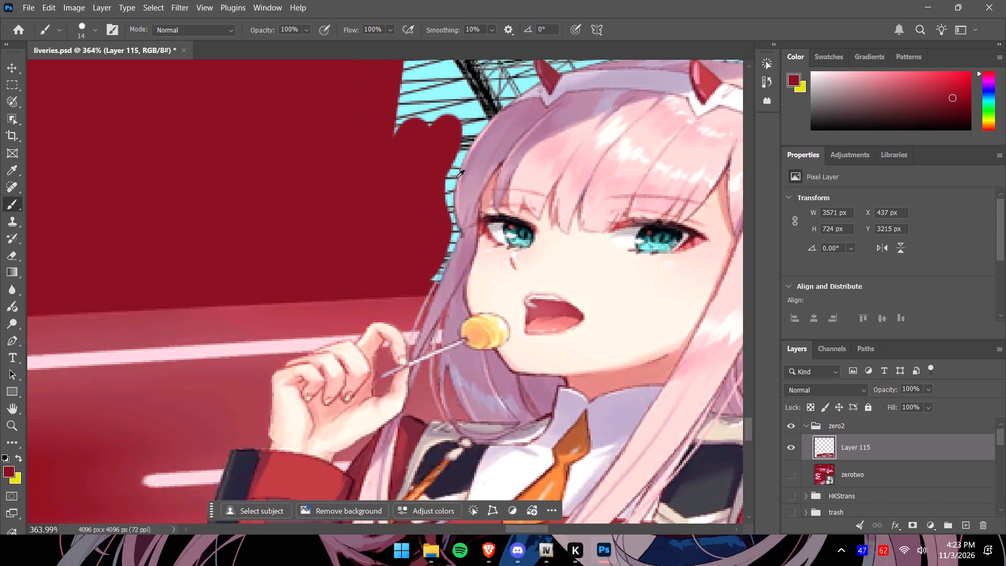
alt+scroll(456, 178, down, 5)
drag(749, 426, 744, 407)
alt+scroll(494, 321, up, 8)
alt+scroll(412, 394, up, 4)
drag(322, 394, 401, 258)
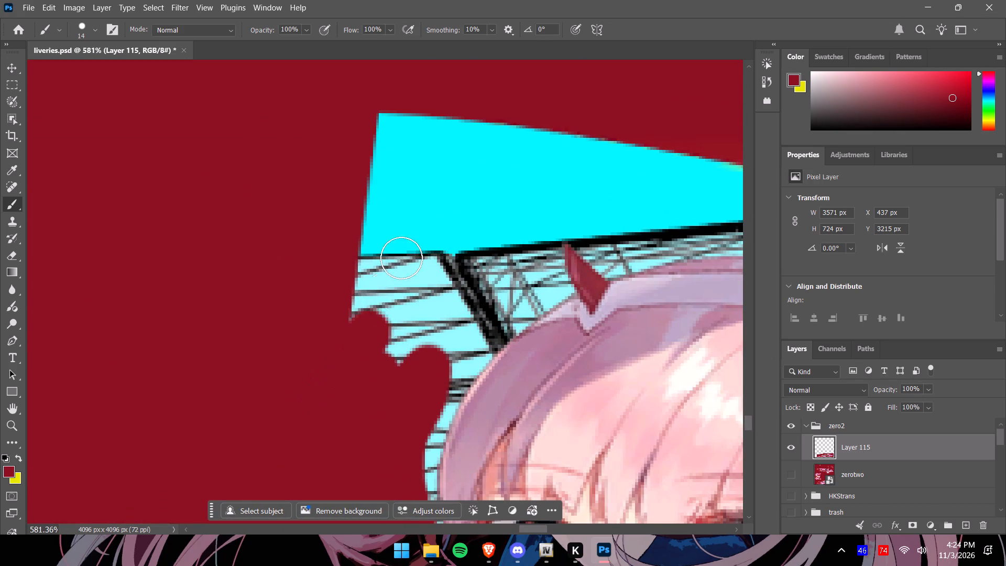
drag(401, 258, 498, 254)
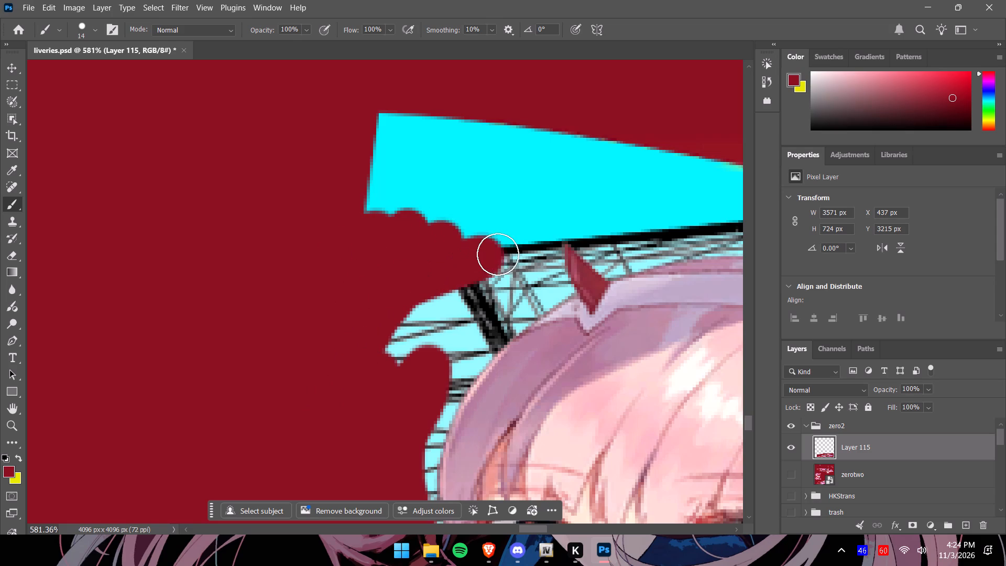
drag(498, 254, 424, 393)
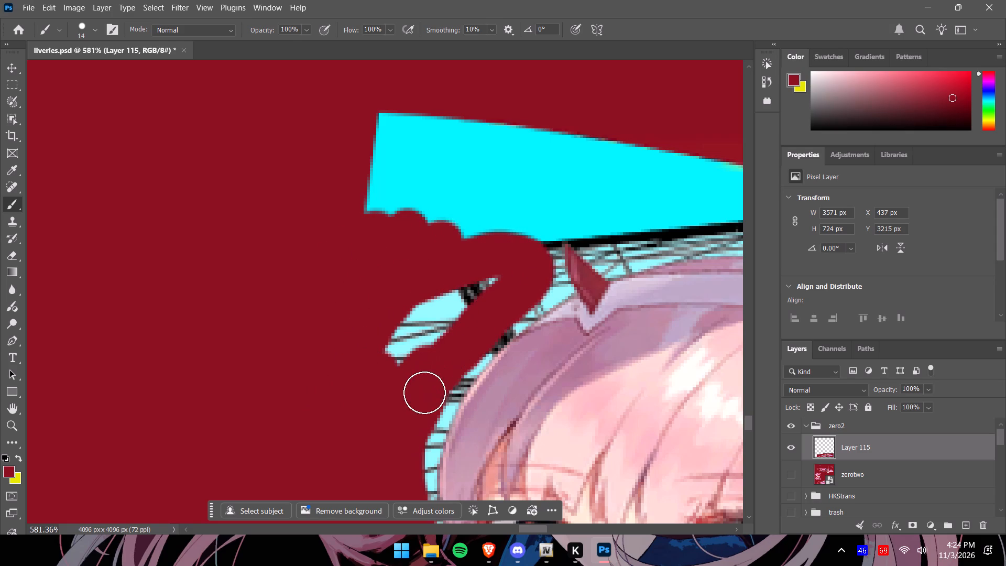
drag(424, 393, 517, 296)
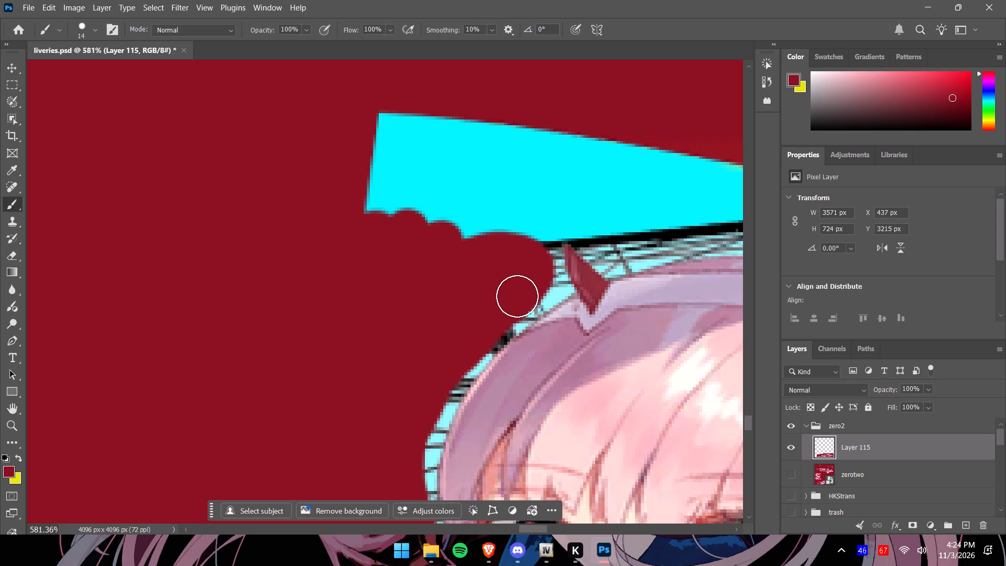
drag(517, 296, 413, 455)
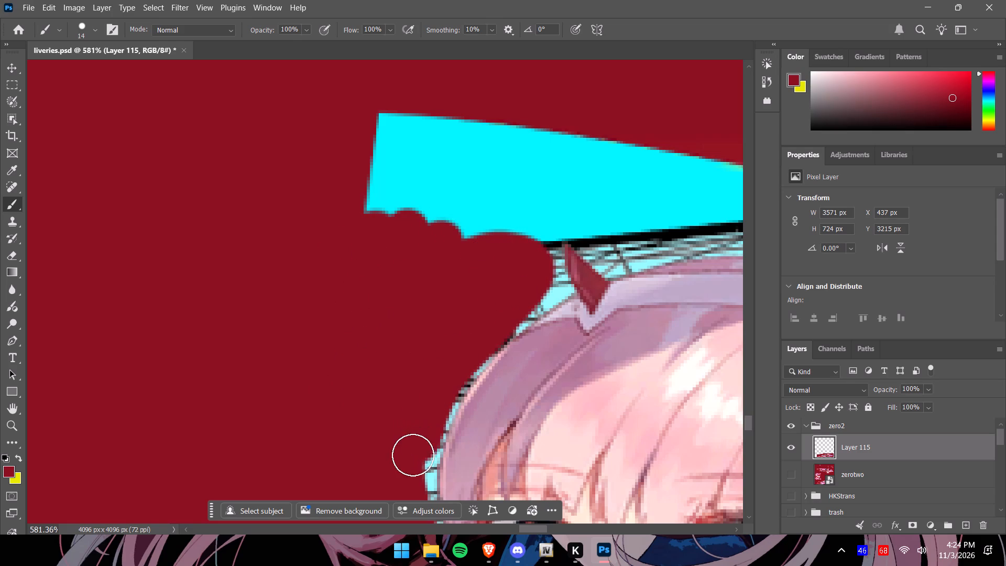
drag(413, 455, 408, 476)
With a 4 px brush, paint dark red over the cyan fringe along the lower hair edge beside the cheek.
drag(745, 422, 748, 432)
alt+scroll(457, 259, up, 14)
alt+scroll(330, 351, up, 3)
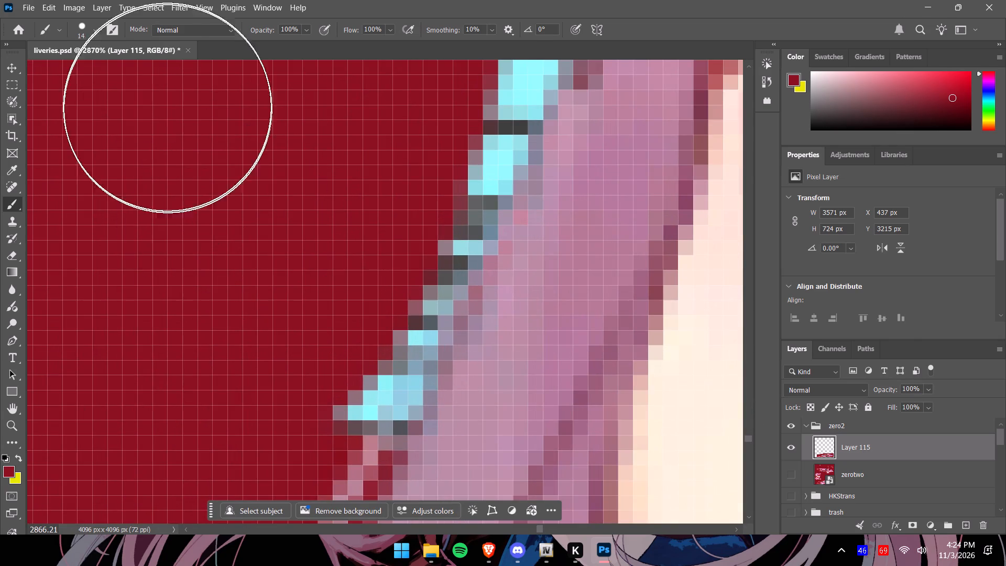
click(90, 29)
click(80, 69)
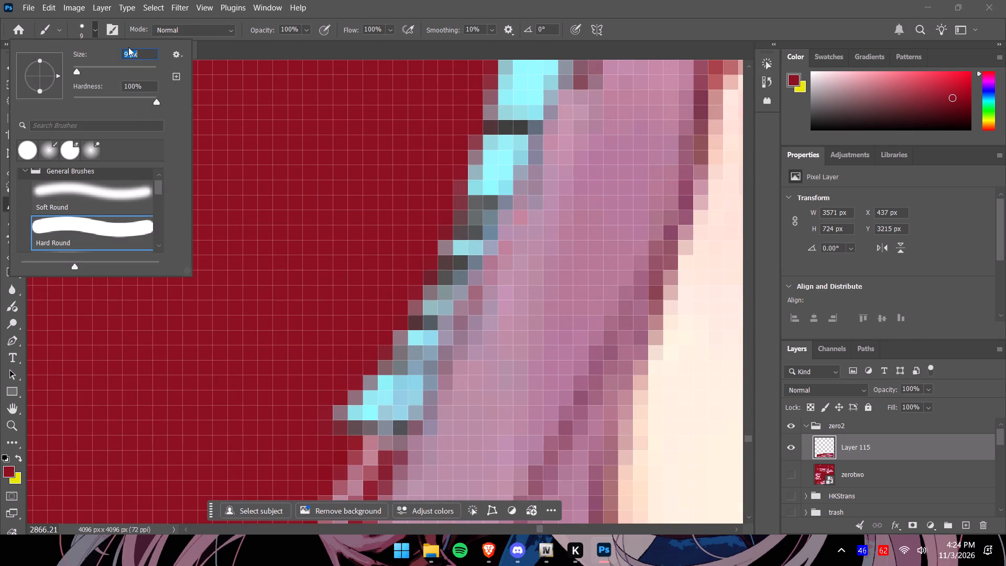
drag(144, 55, 105, 60)
key(4)
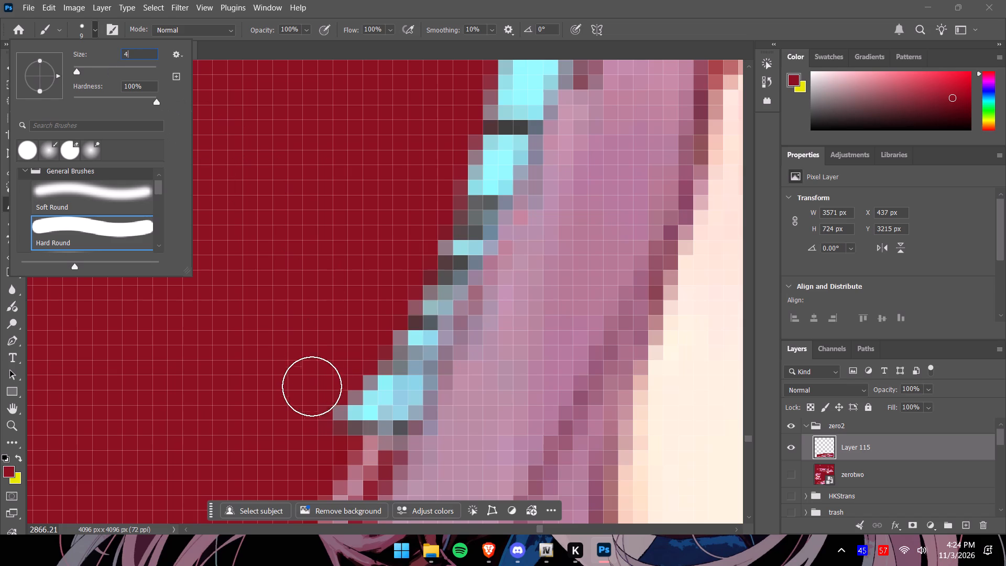
drag(333, 405, 401, 284)
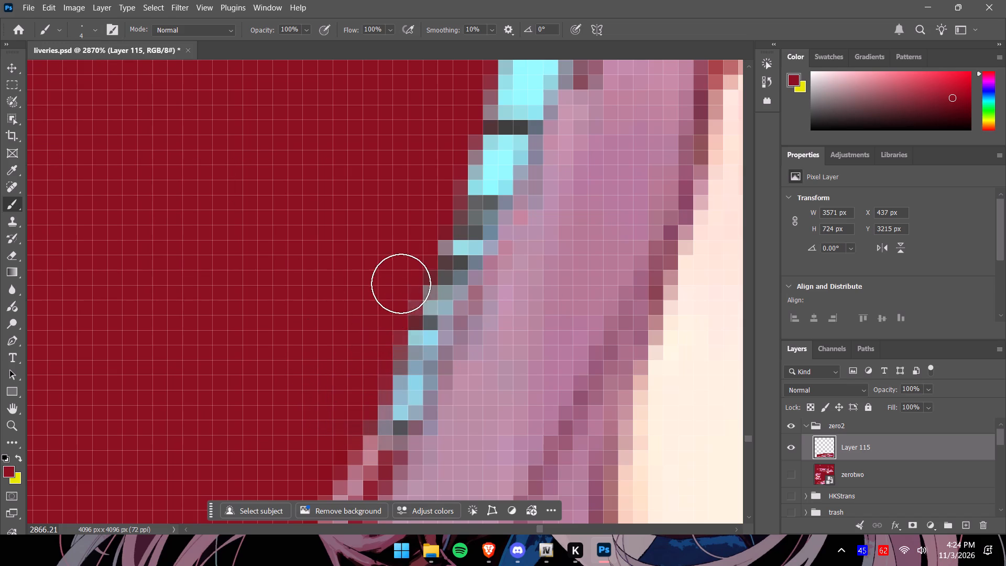
drag(401, 284, 494, 97)
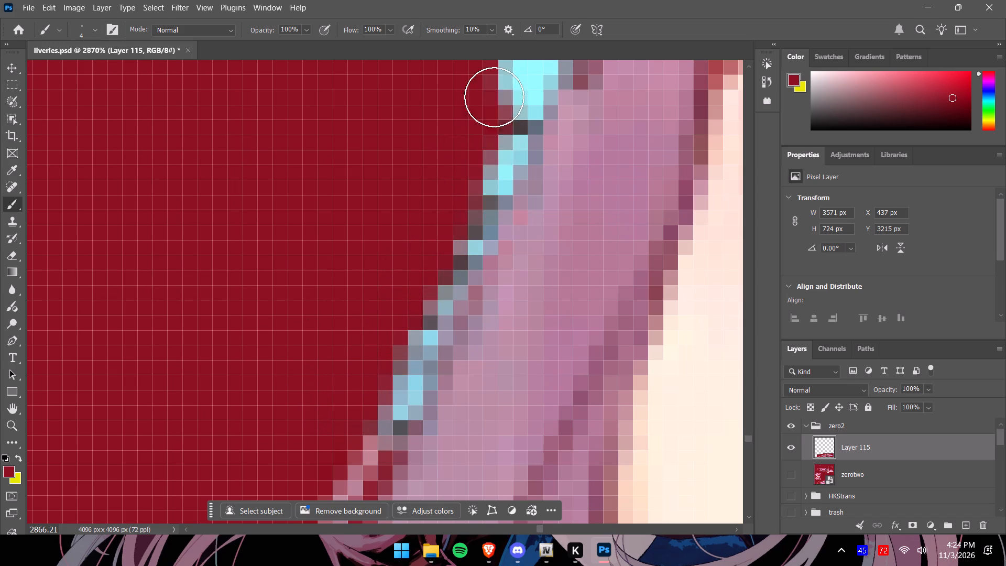
drag(494, 97, 319, 454)
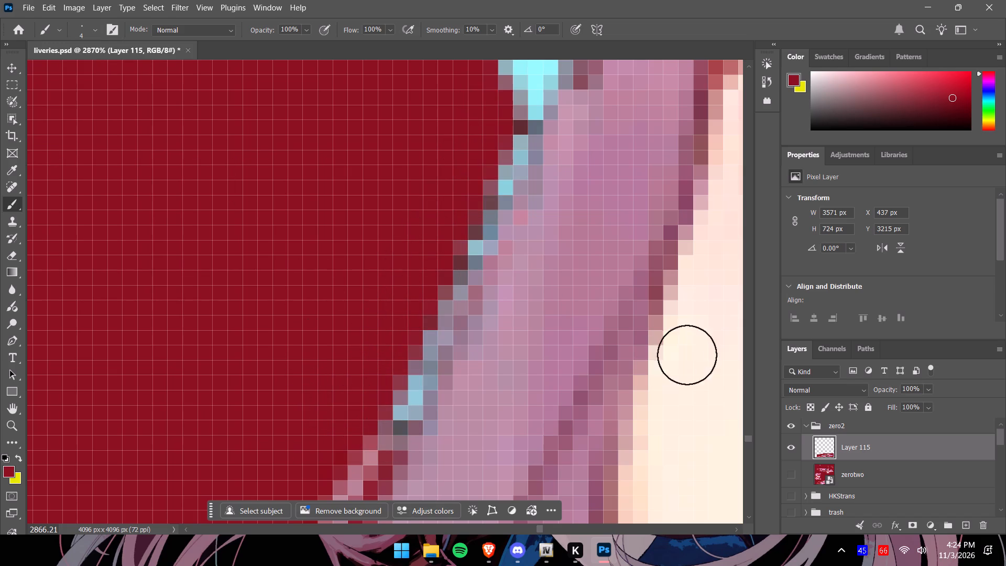
Paint dark red over the cyan fringe along the outer hair edge at eye level.
click(749, 437)
drag(494, 426, 499, 410)
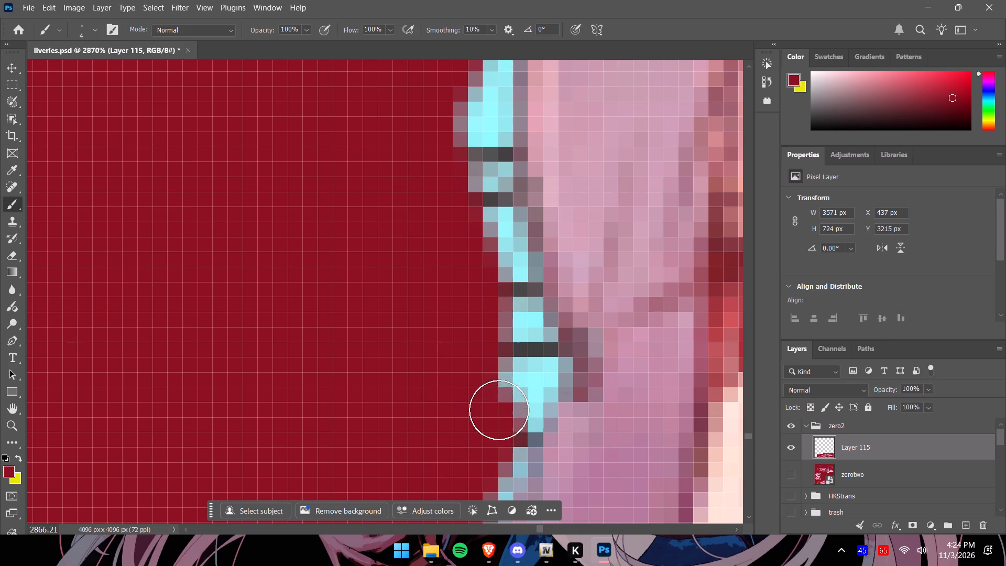
drag(499, 410, 473, 484)
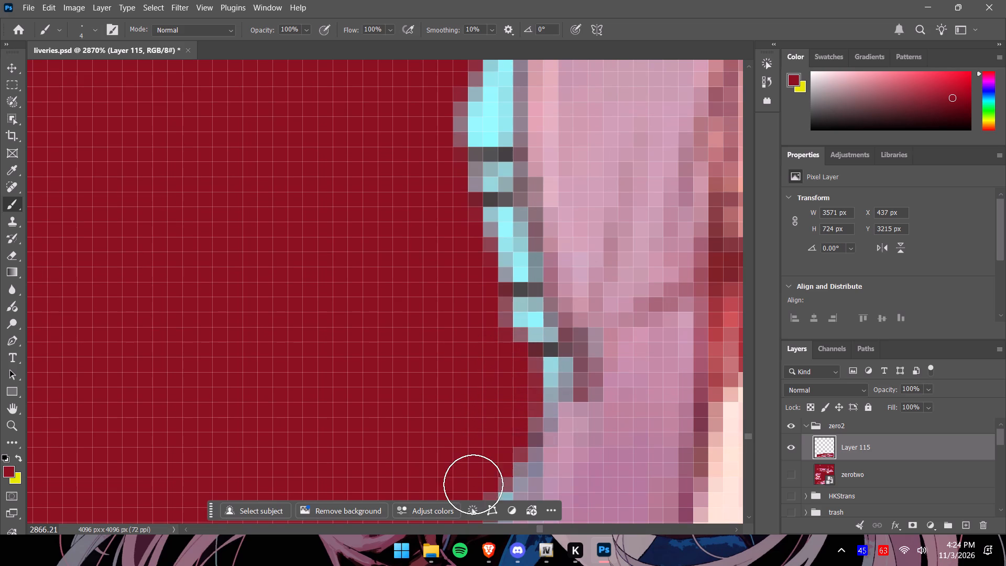
drag(473, 484, 467, 82)
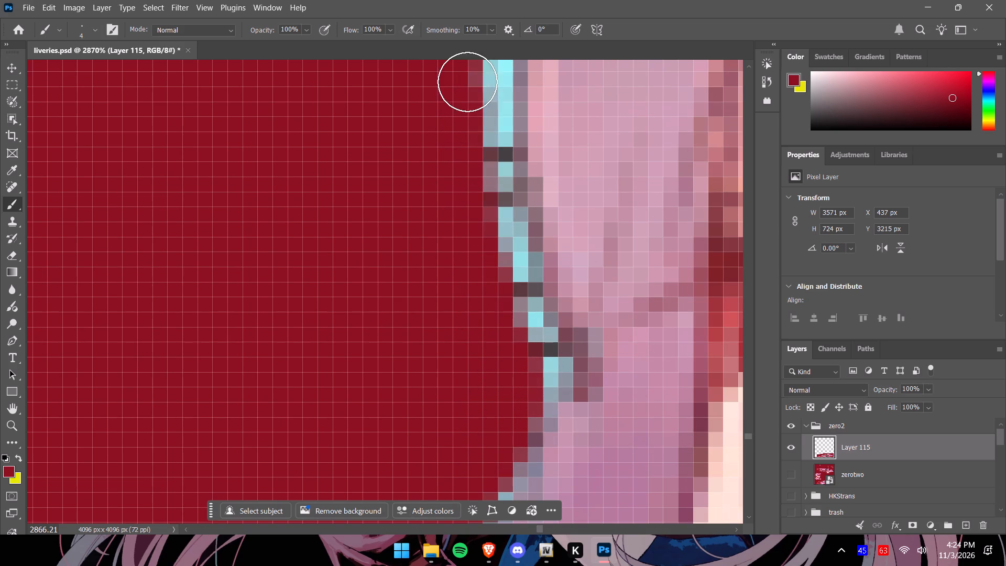
drag(467, 82, 542, 379)
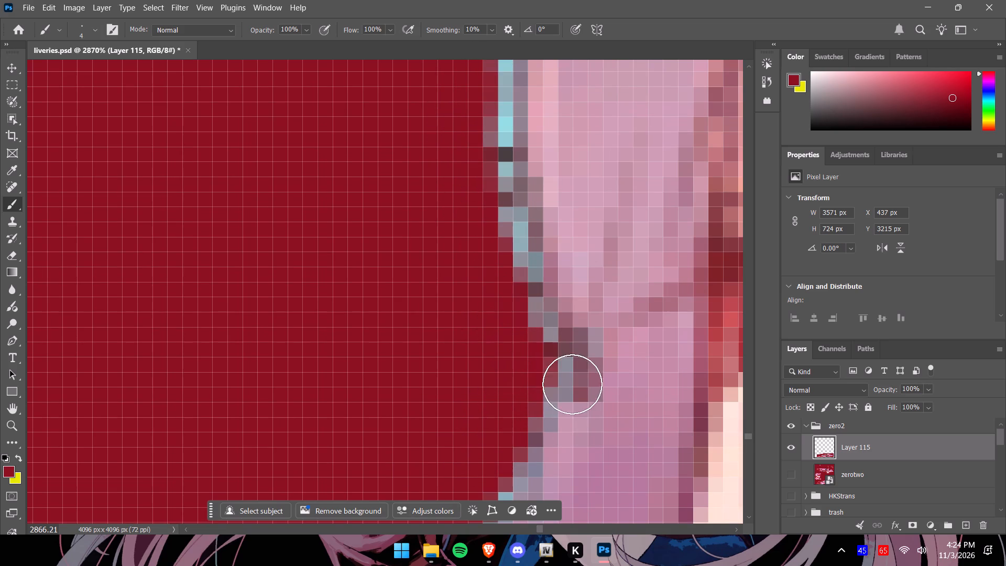
Trim the remaining cyan fringe along the upper outer curve of the hair with dark red brush strokes.
alt+scroll(735, 396, up, 11)
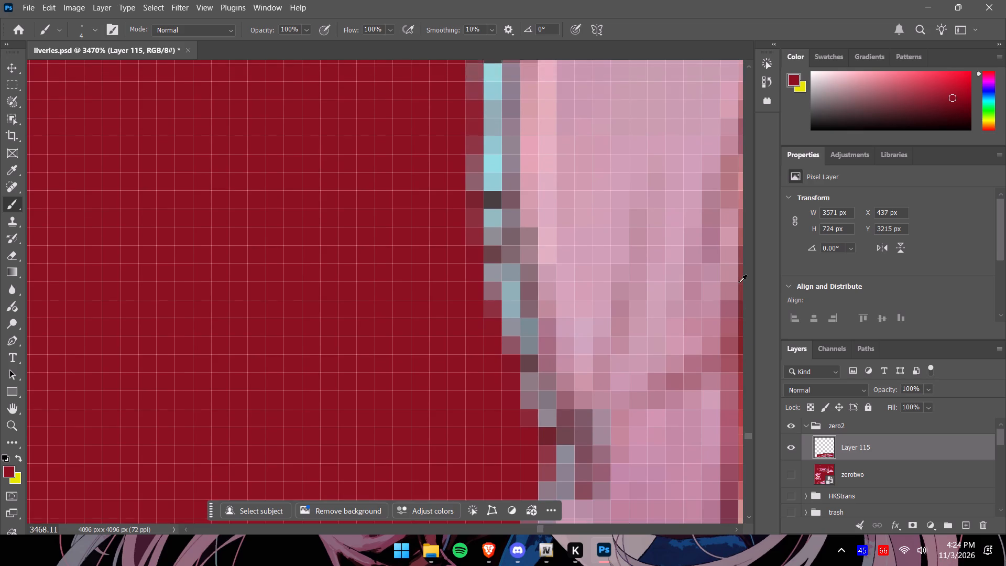
alt+scroll(739, 282, up, 2)
alt+scroll(654, 252, down, 11)
alt+scroll(748, 237, up, 17)
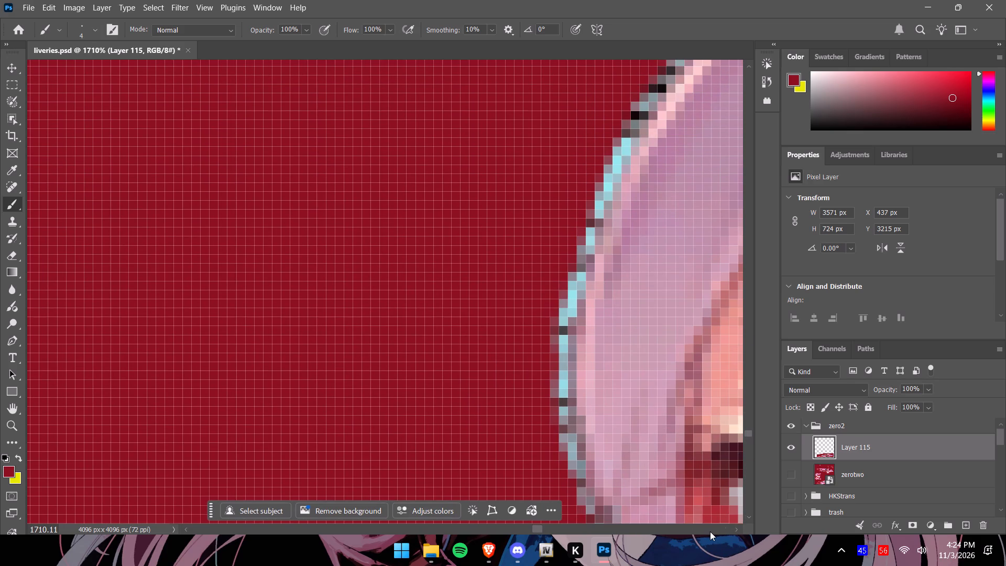
alt+scroll(709, 531, up, 2)
alt+scroll(709, 531, down, 20)
alt+scroll(709, 531, down, 3)
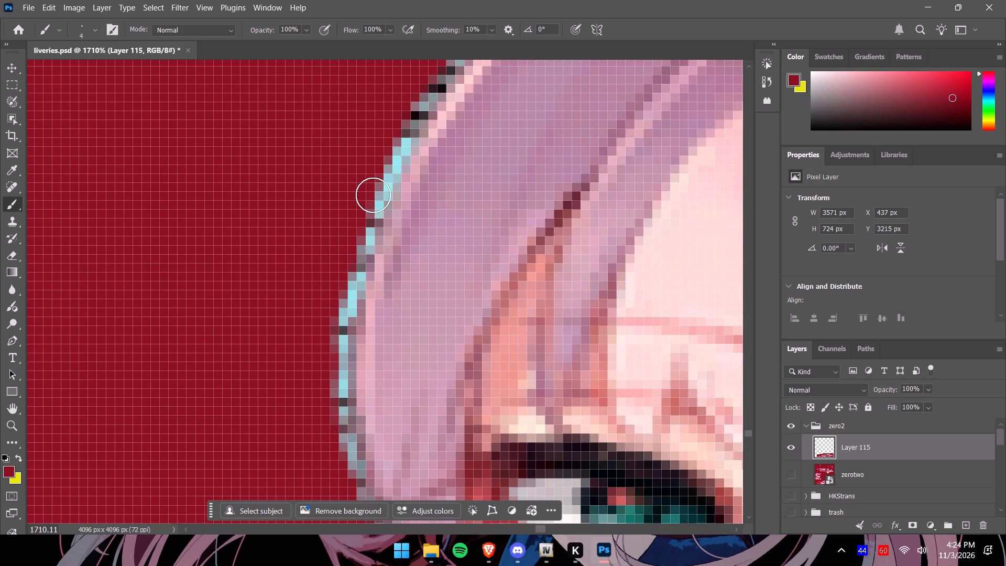
drag(385, 127, 353, 222)
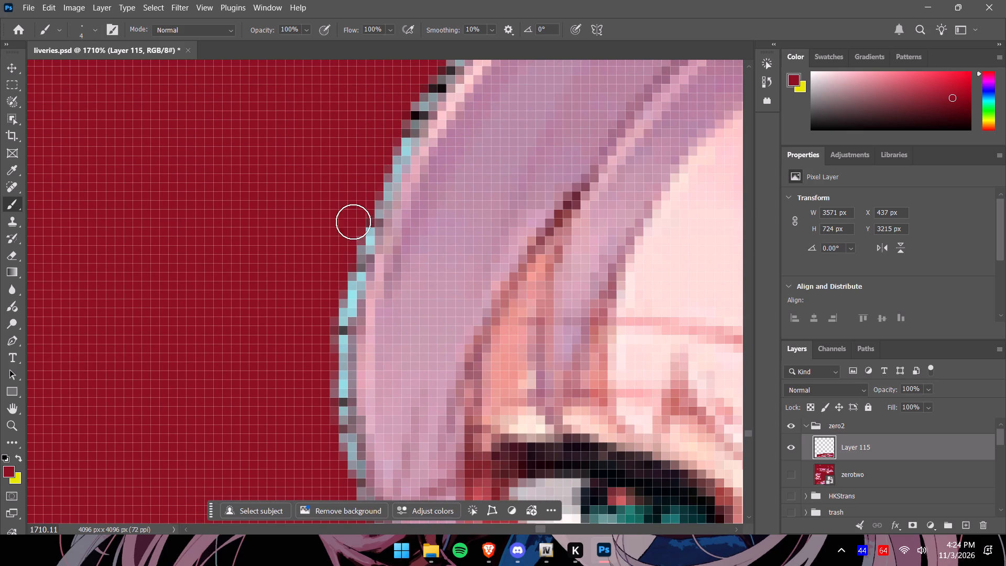
drag(353, 222, 332, 462)
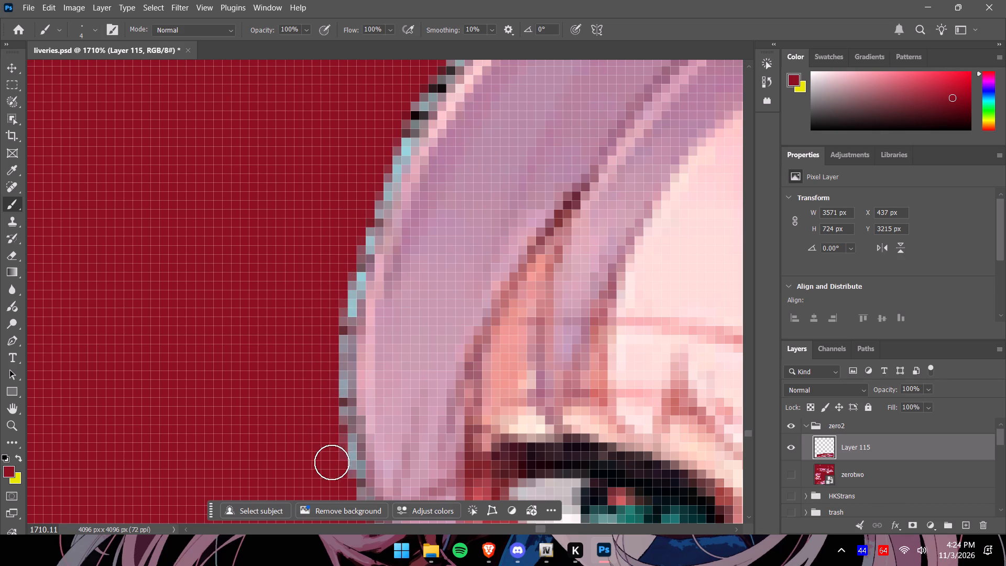
drag(332, 462, 394, 120)
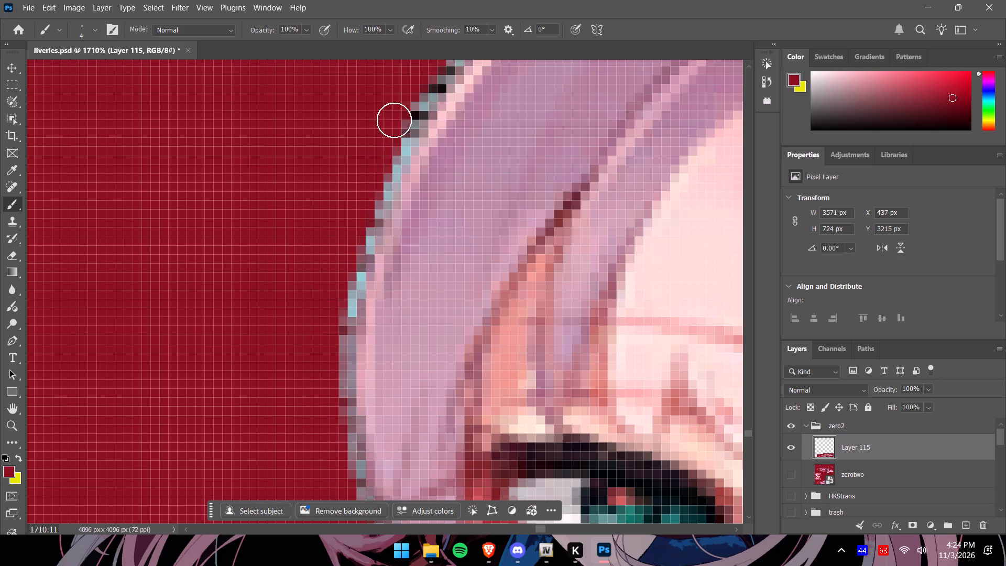
drag(394, 120, 394, 121)
Fill the cyan gap between the left horn and the headband with dark red, including the leftover specks.
alt+scroll(395, 124, down, 19)
alt+scroll(387, 177, down, 6)
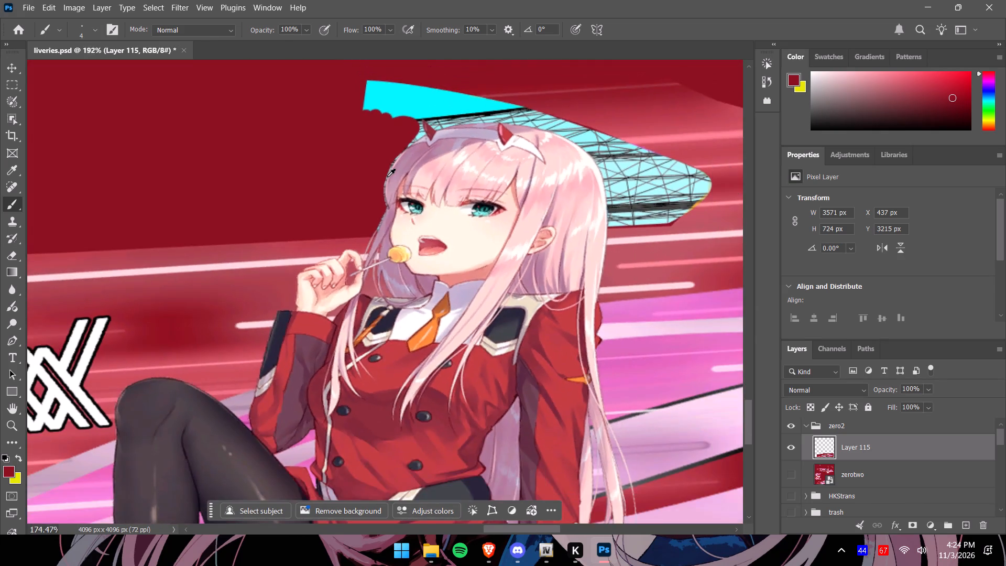
alt+scroll(387, 177, down, 4)
alt+scroll(387, 181, up, 13)
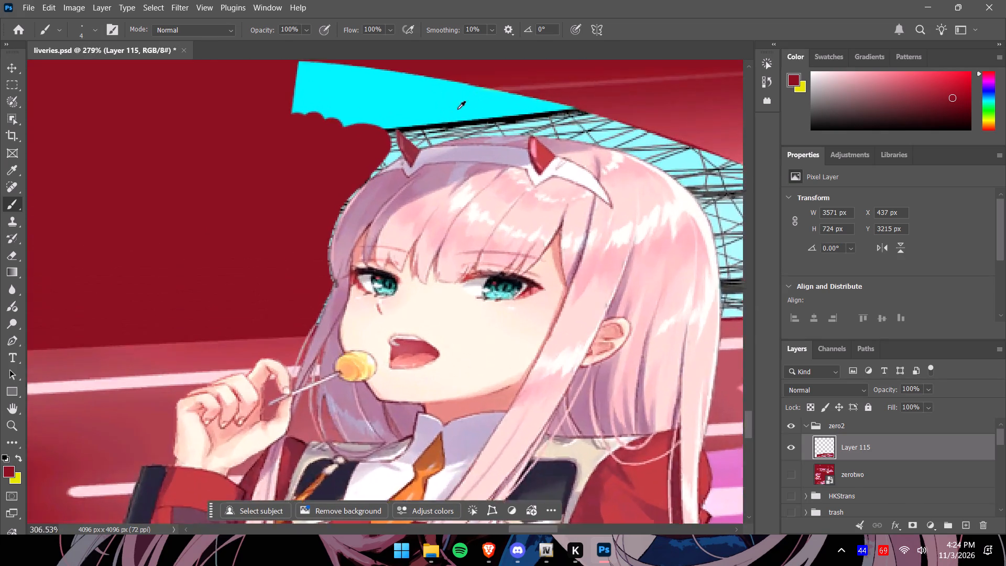
alt+scroll(457, 109, up, 19)
drag(363, 86, 368, 116)
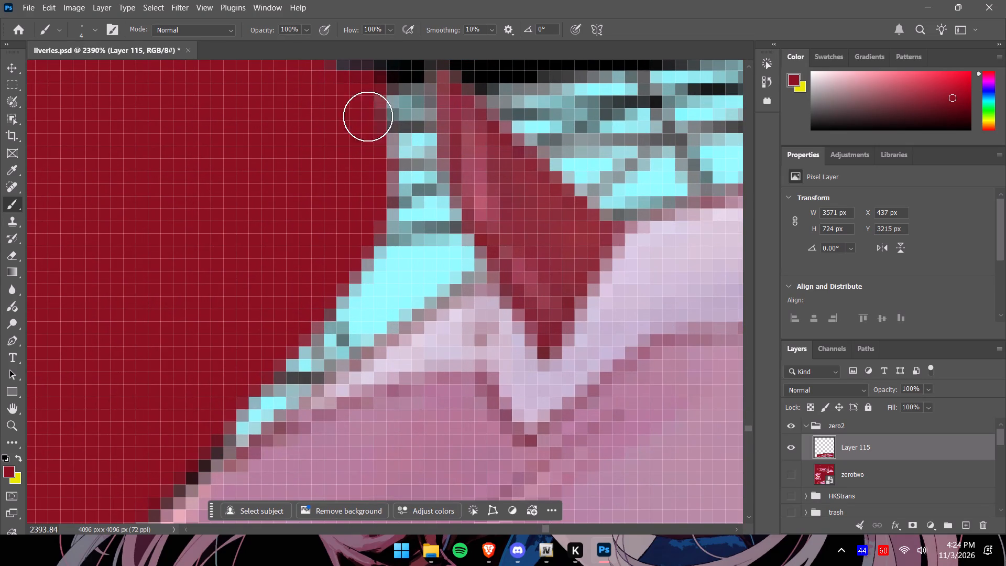
drag(368, 116, 413, 269)
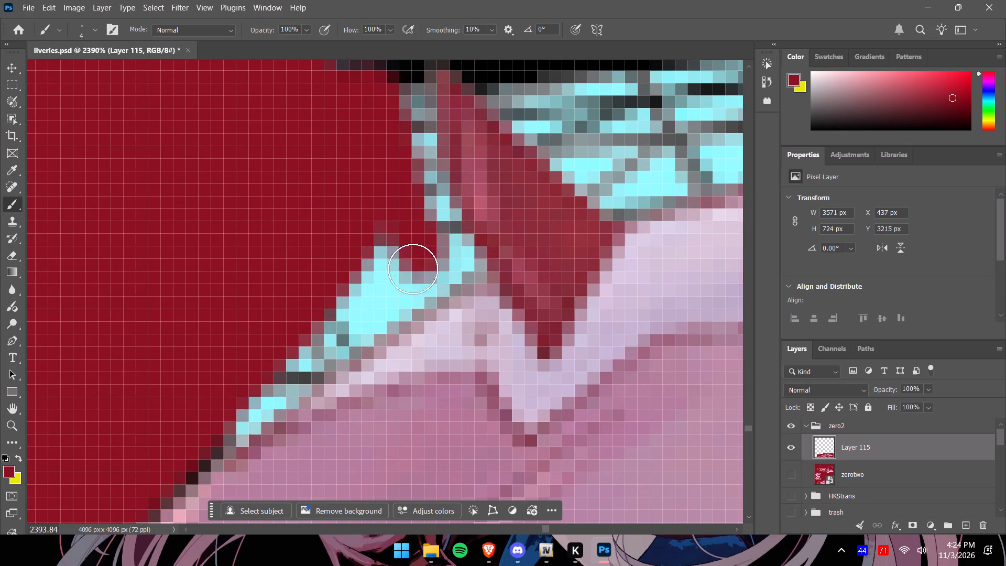
drag(413, 269, 370, 249)
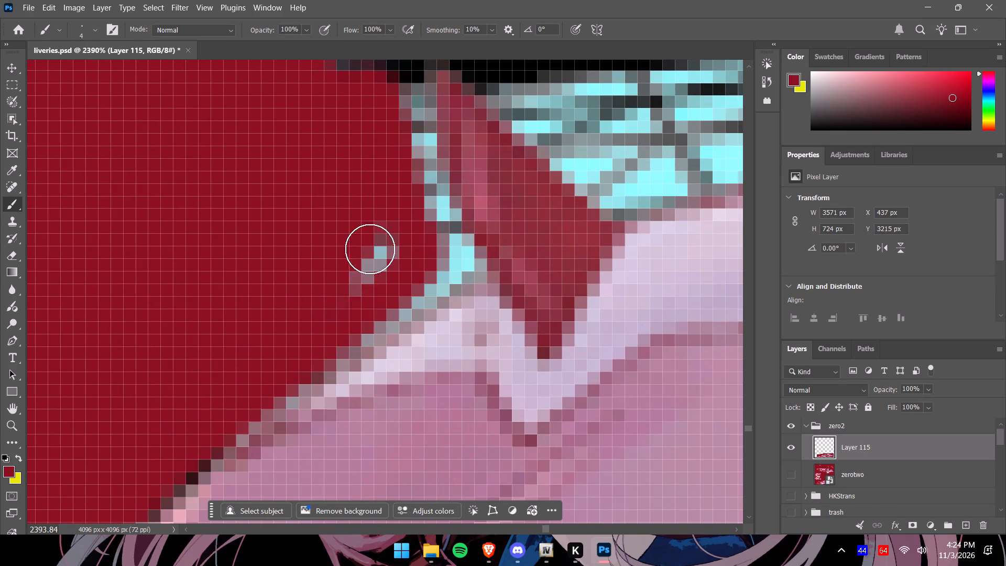
drag(370, 249, 386, 277)
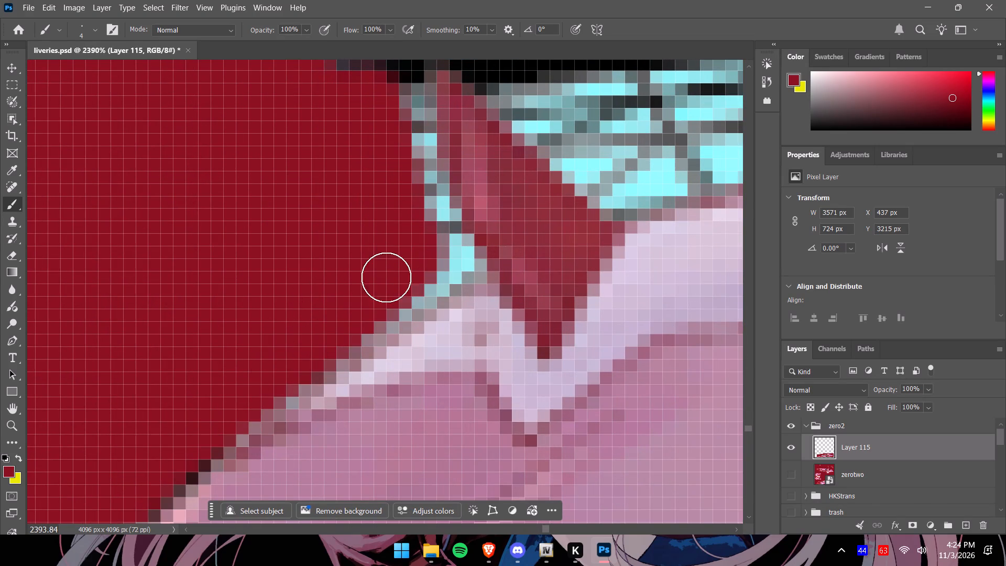
drag(386, 277, 410, 250)
Draw a black outline with a 1 px brush along the headband's outer edge and the left side of the left horn.
drag(950, 97, 808, 130)
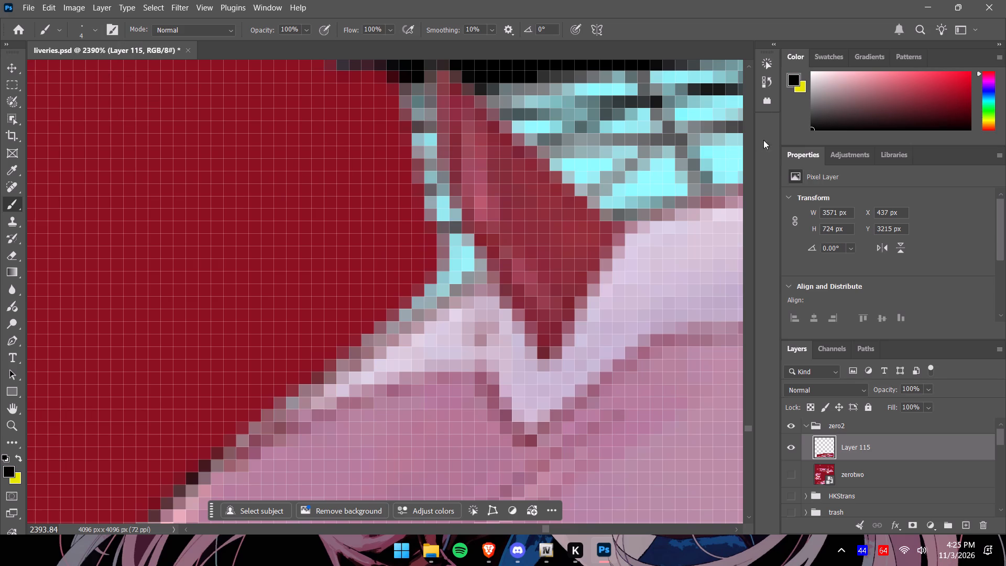
click(95, 34)
drag(72, 71, 56, 69)
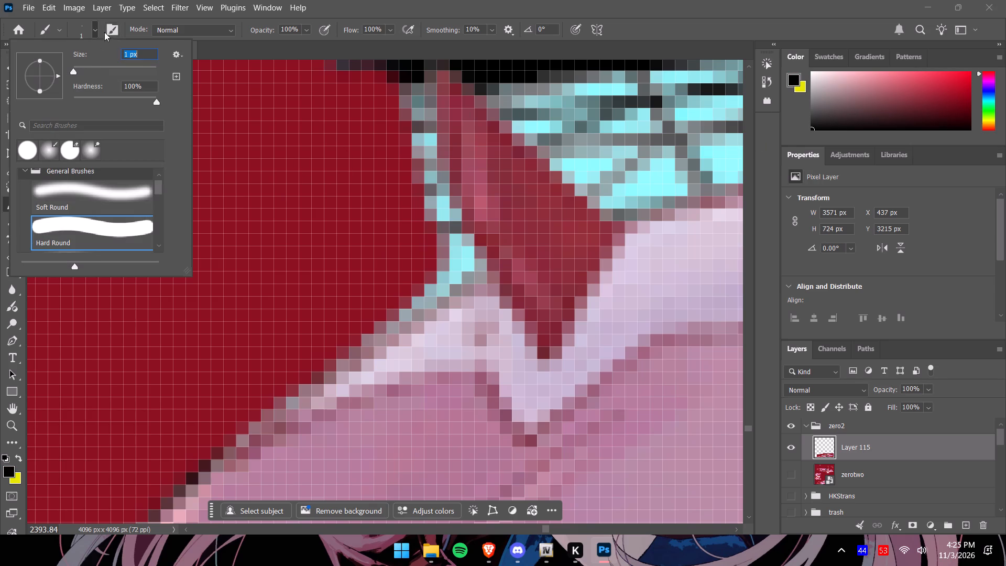
click(94, 29)
drag(453, 275, 332, 368)
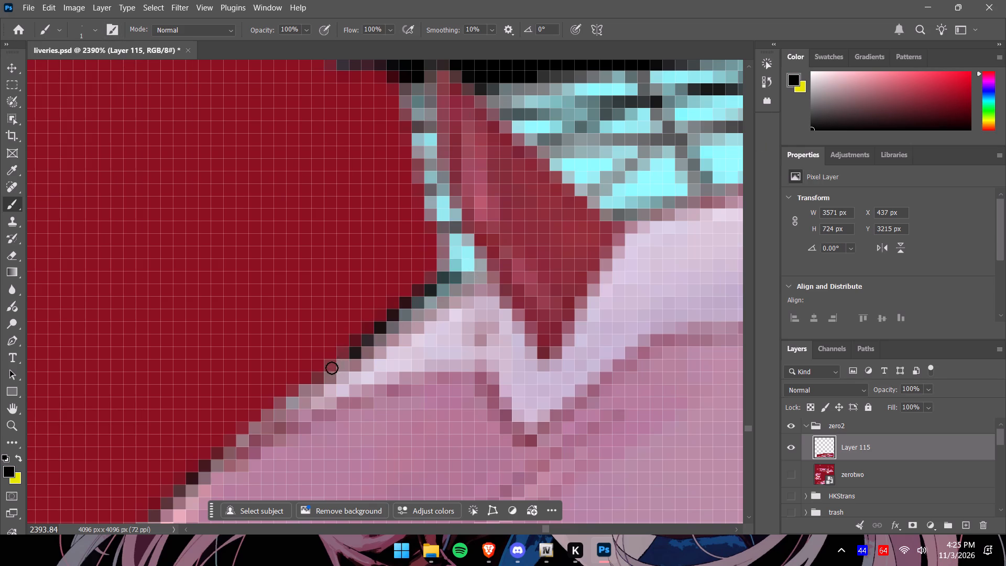
drag(332, 368, 157, 494)
drag(445, 279, 458, 256)
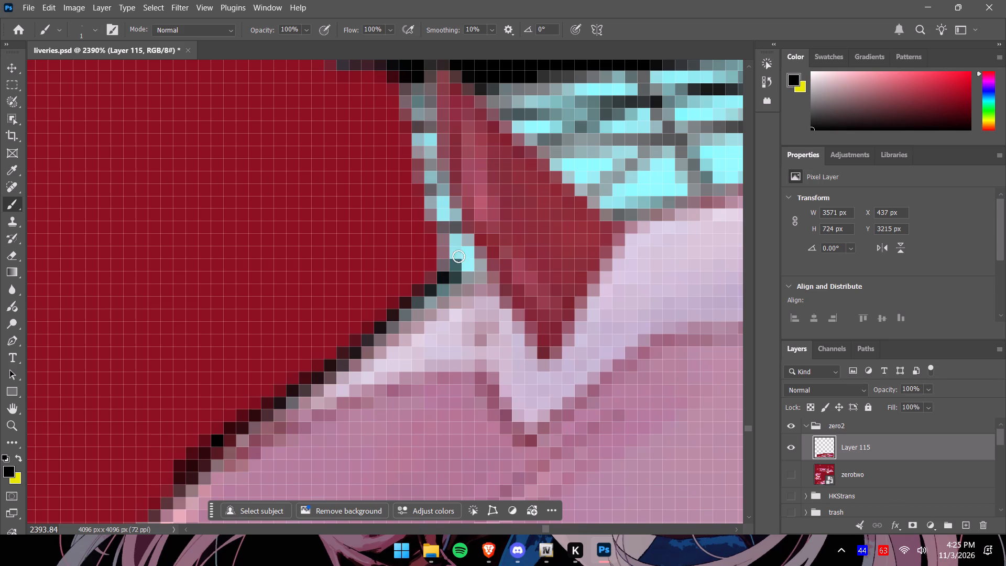
drag(458, 256, 406, 74)
drag(417, 155, 429, 175)
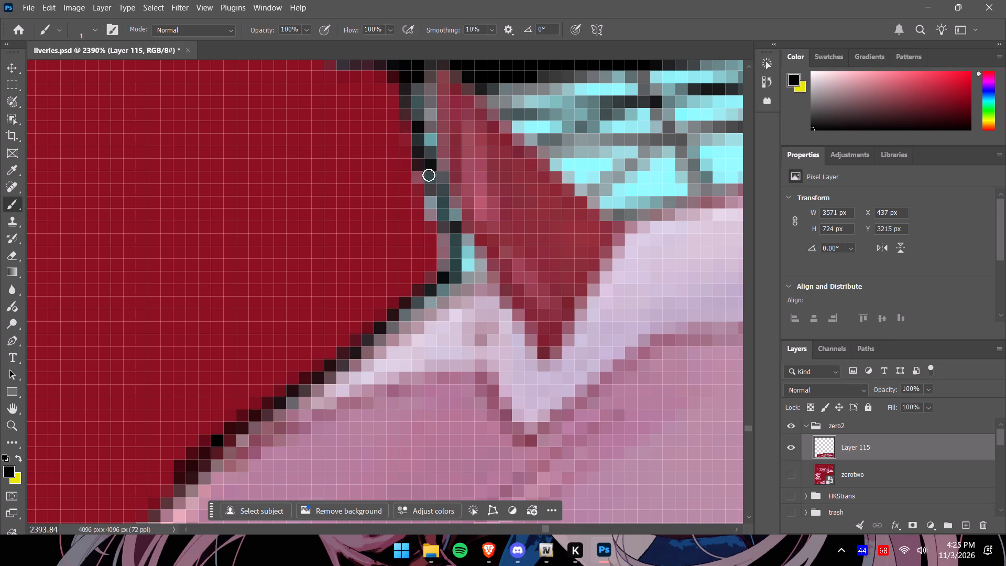
drag(429, 175, 450, 280)
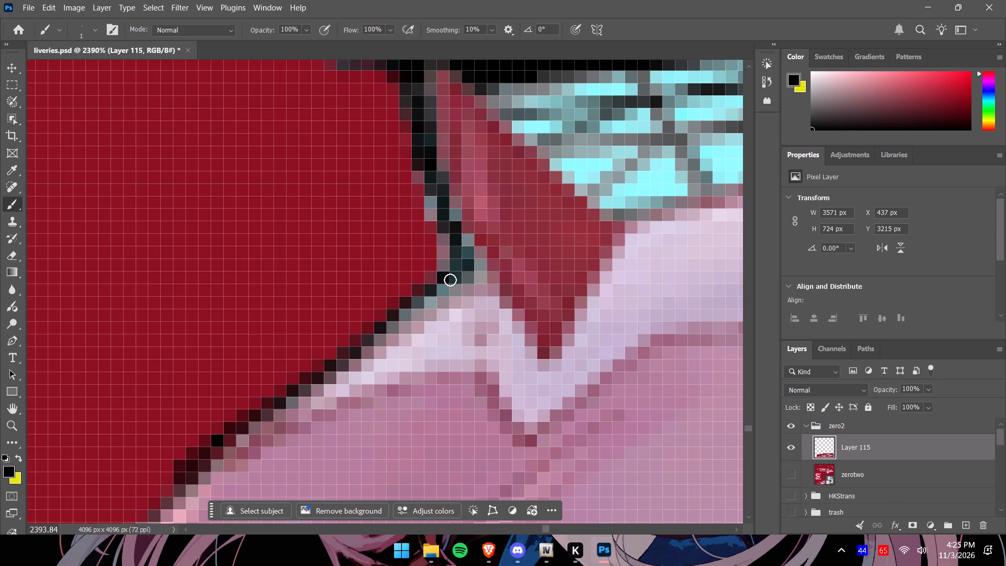
Continue the 1 px black outline around the left horn, darkening its inner edge from the tip down to the hair.
drag(450, 280, 444, 286)
alt+scroll(618, 202, down, 9)
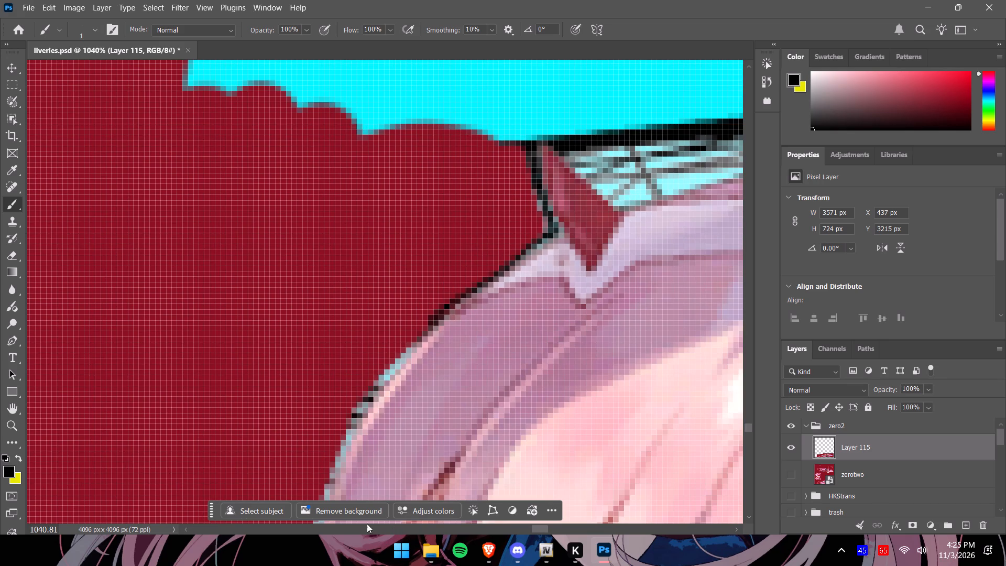
drag(537, 530, 545, 528)
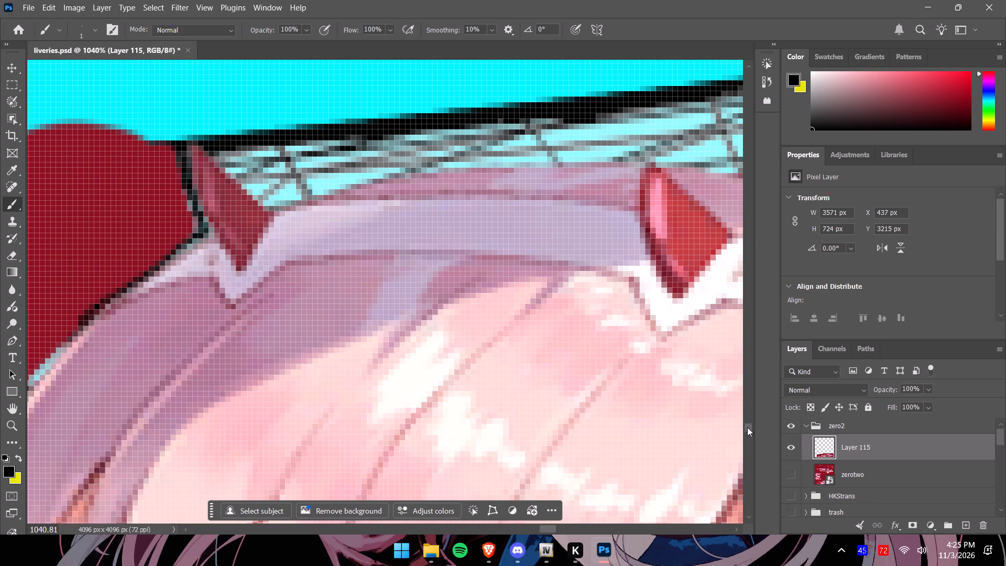
click(748, 427)
alt+scroll(275, 283, up, 13)
alt+scroll(129, 343, up, 2)
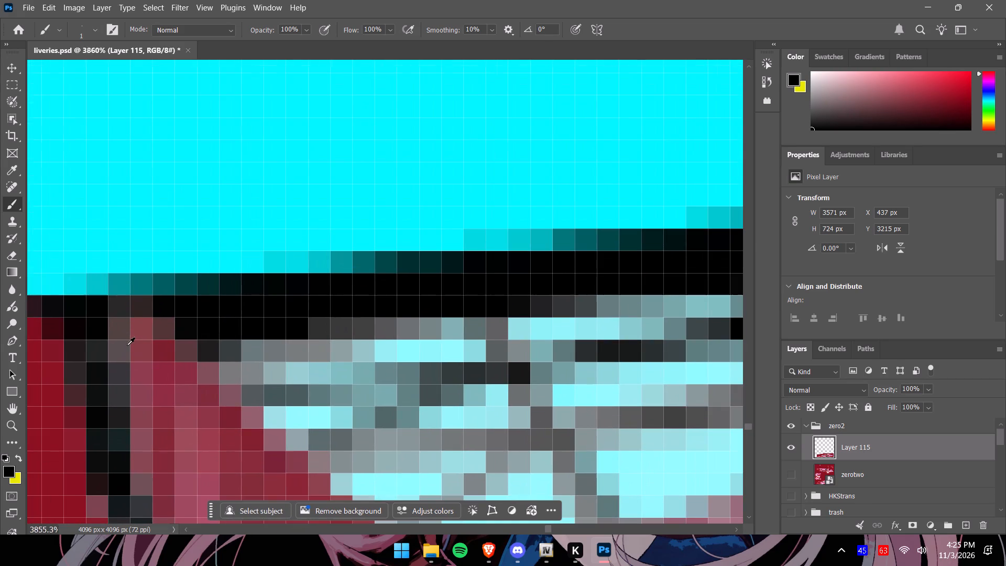
drag(106, 357, 127, 275)
drag(186, 331, 222, 366)
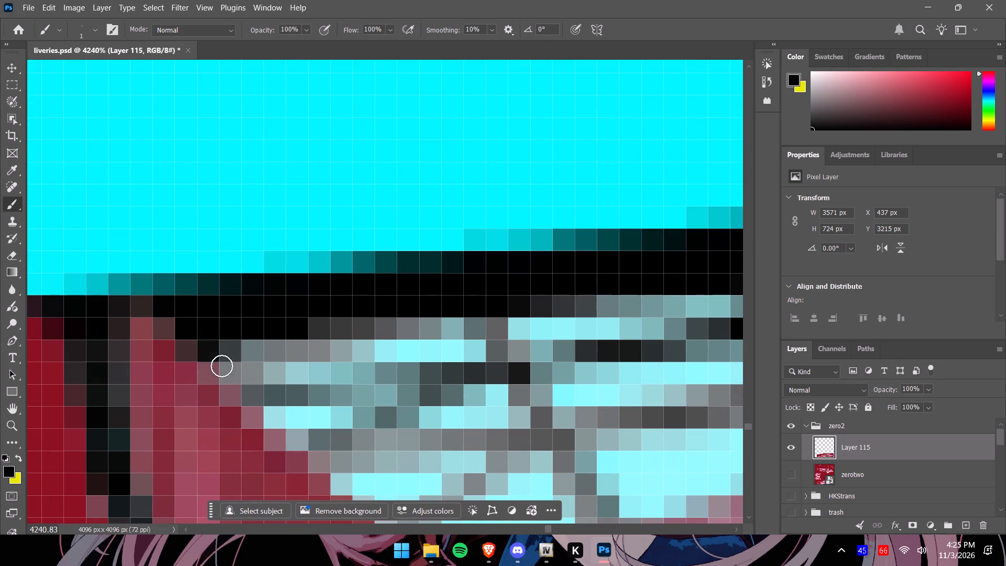
drag(222, 366, 352, 493)
click(752, 427)
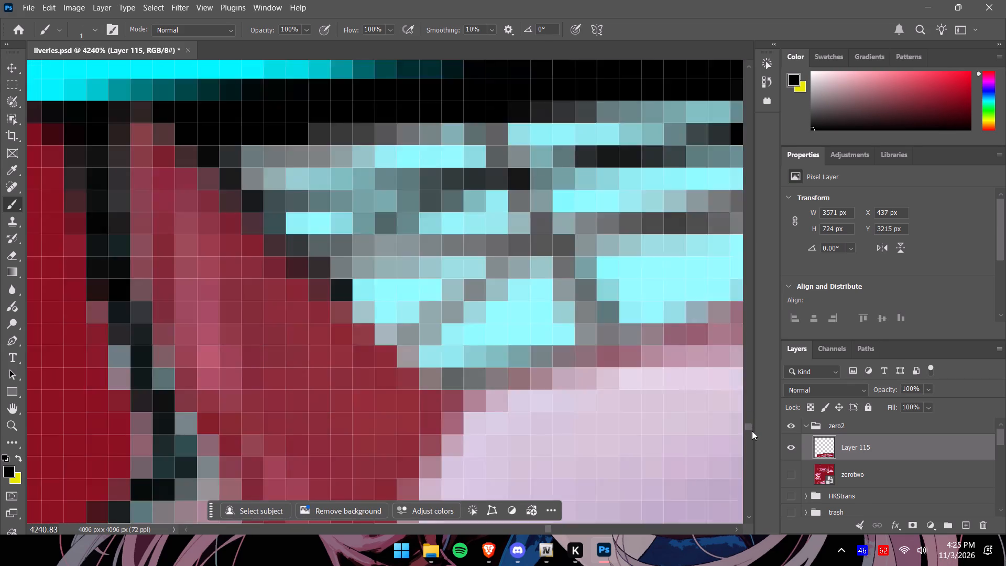
drag(340, 286, 341, 286)
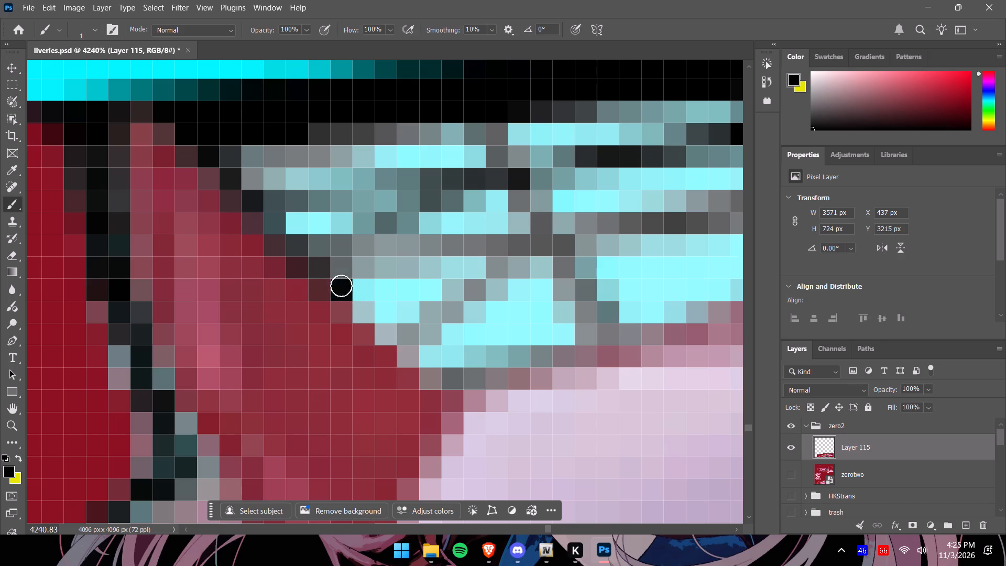
drag(341, 286, 527, 348)
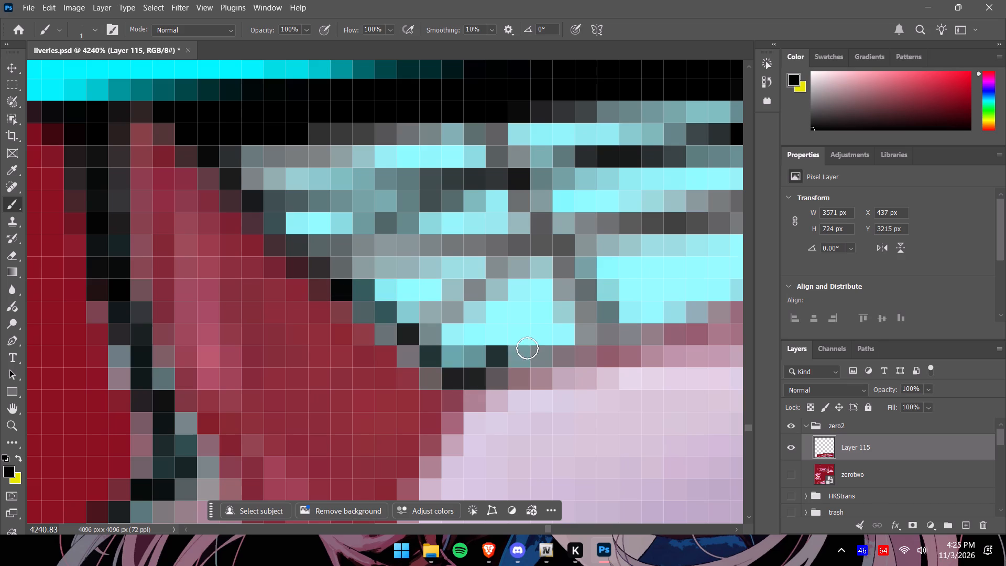
drag(527, 348, 726, 276)
drag(460, 387, 453, 385)
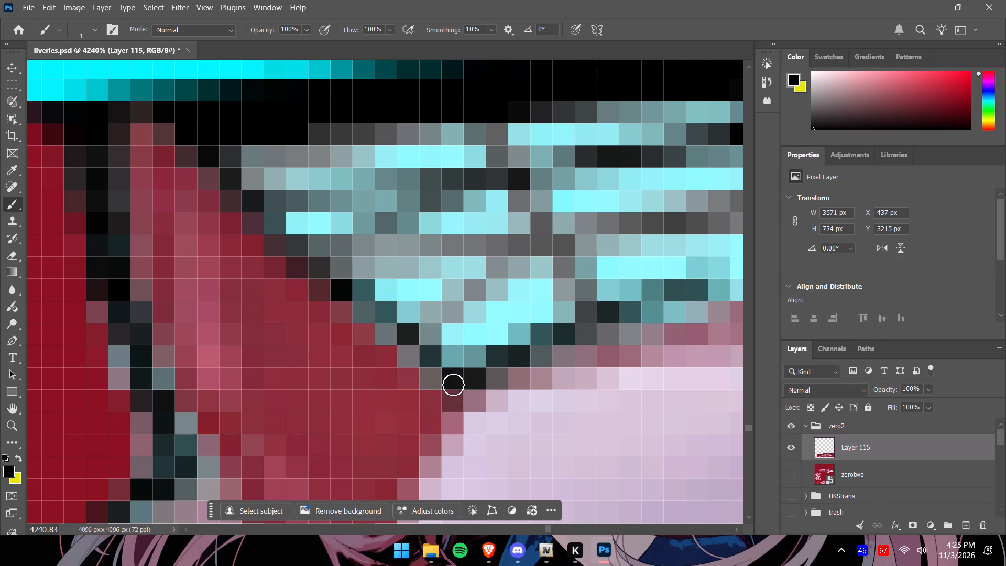
drag(453, 385, 212, 144)
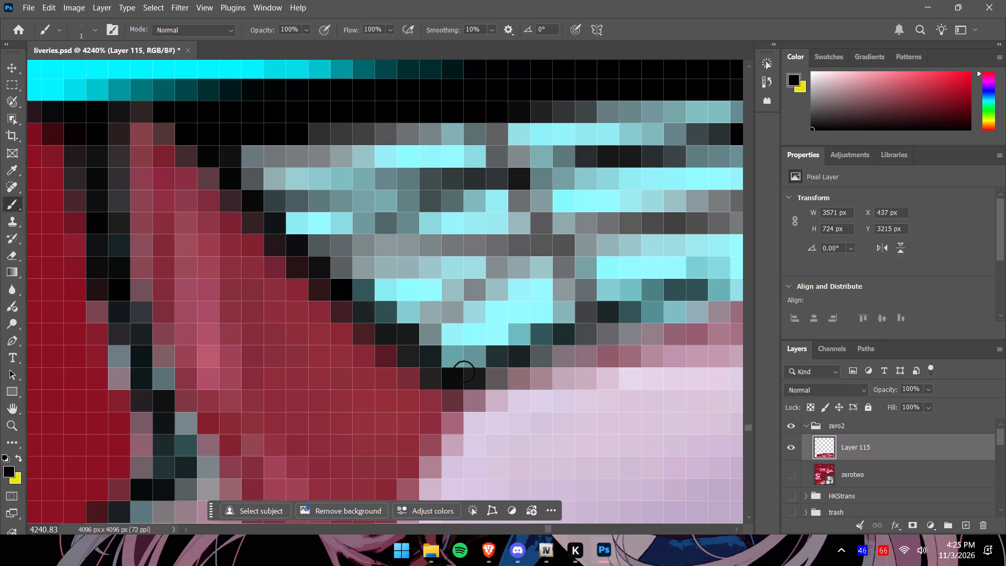
Outline the top edge of the hair in black between the left horn and the right horn.
drag(464, 373, 703, 279)
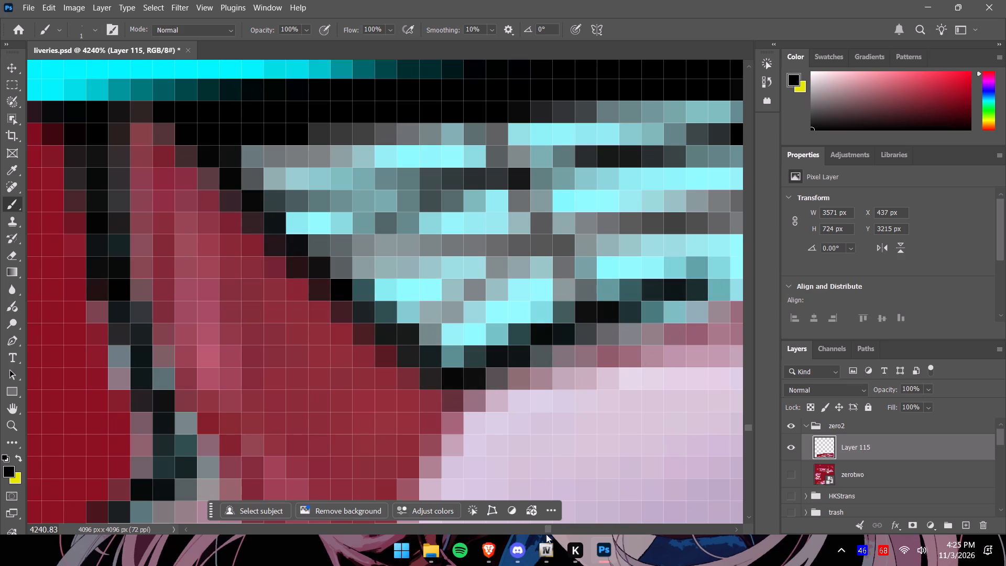
click(548, 532)
click(548, 529)
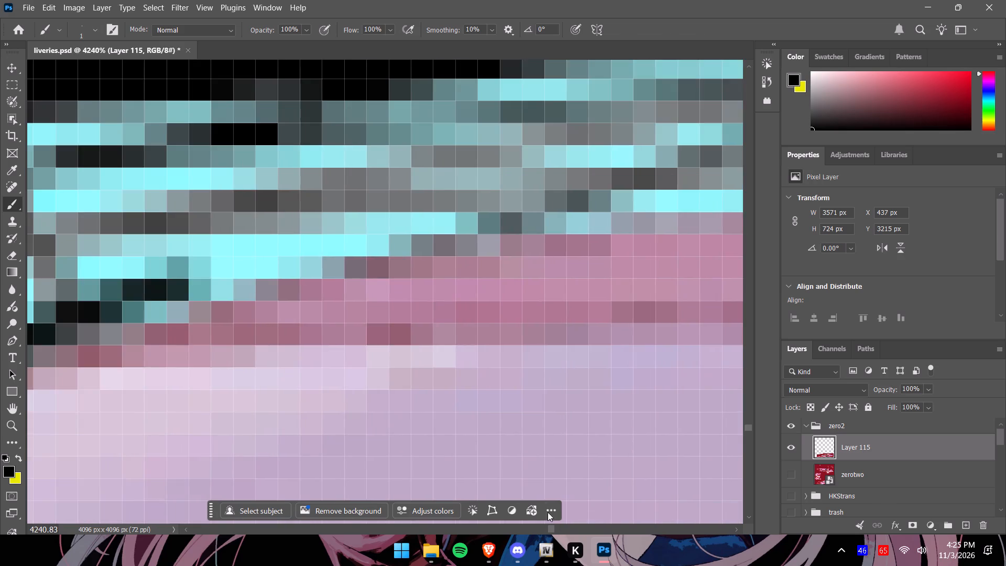
alt+scroll(495, 362, down, 16)
drag(439, 309, 620, 284)
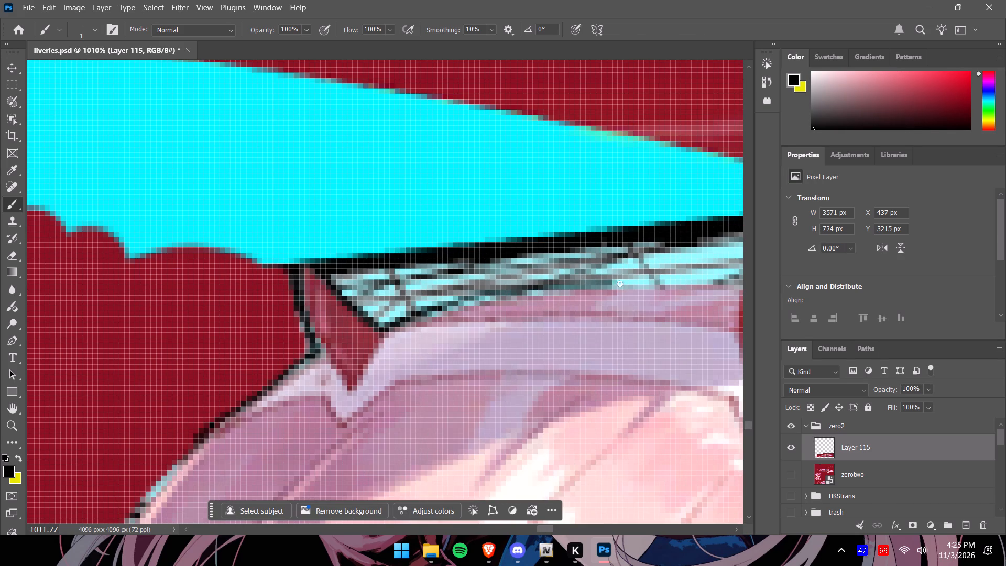
drag(620, 284, 726, 284)
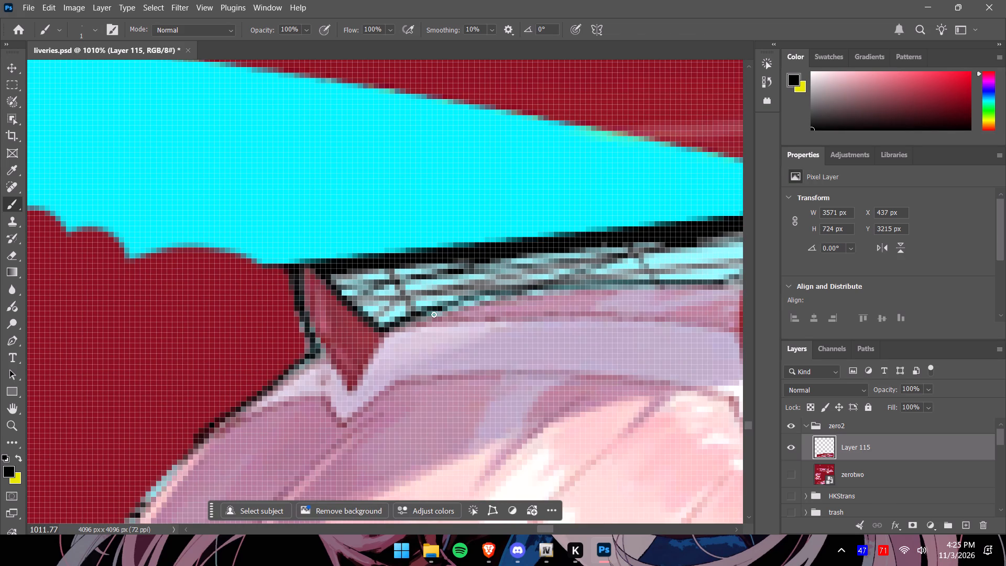
drag(432, 314, 566, 289)
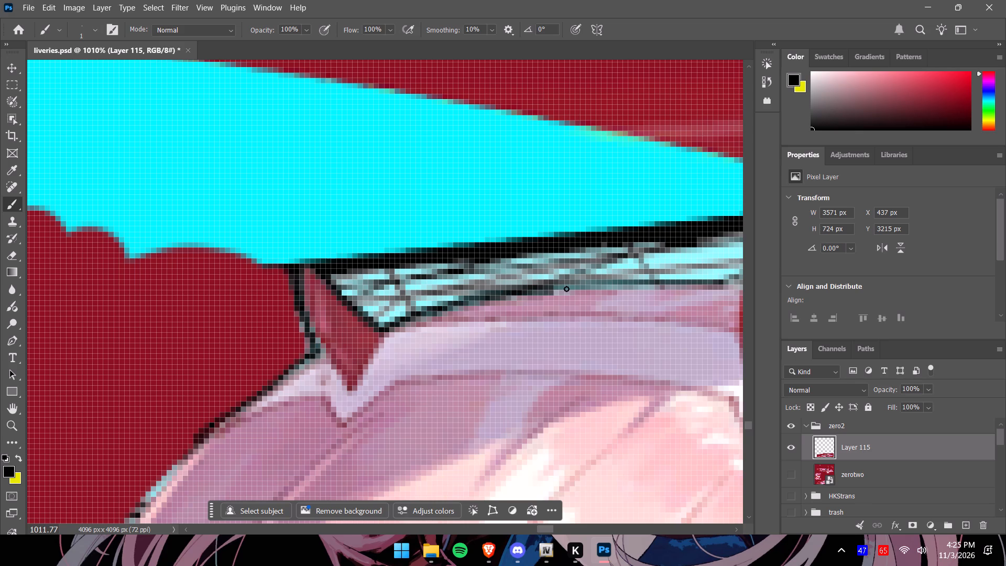
drag(566, 289, 731, 287)
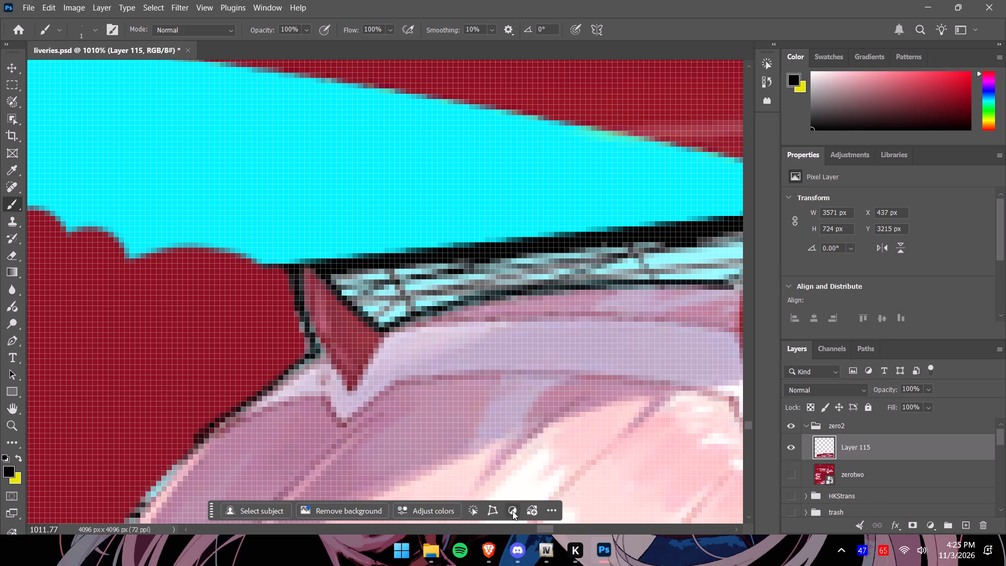
Extend the black outline past the right horn's tip and along the upper hair edge bordering the wireframe.
drag(546, 528, 554, 528)
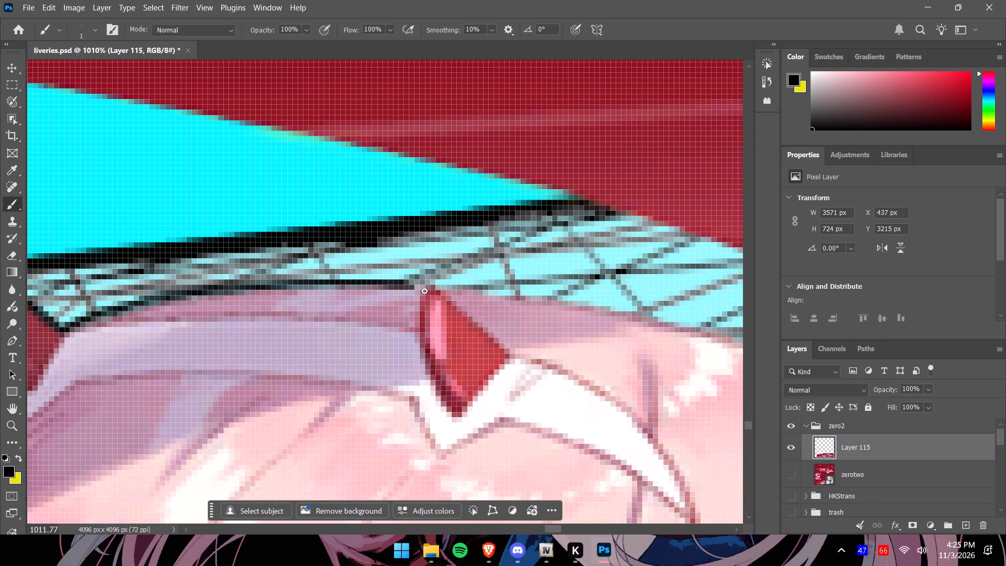
drag(414, 288, 440, 285)
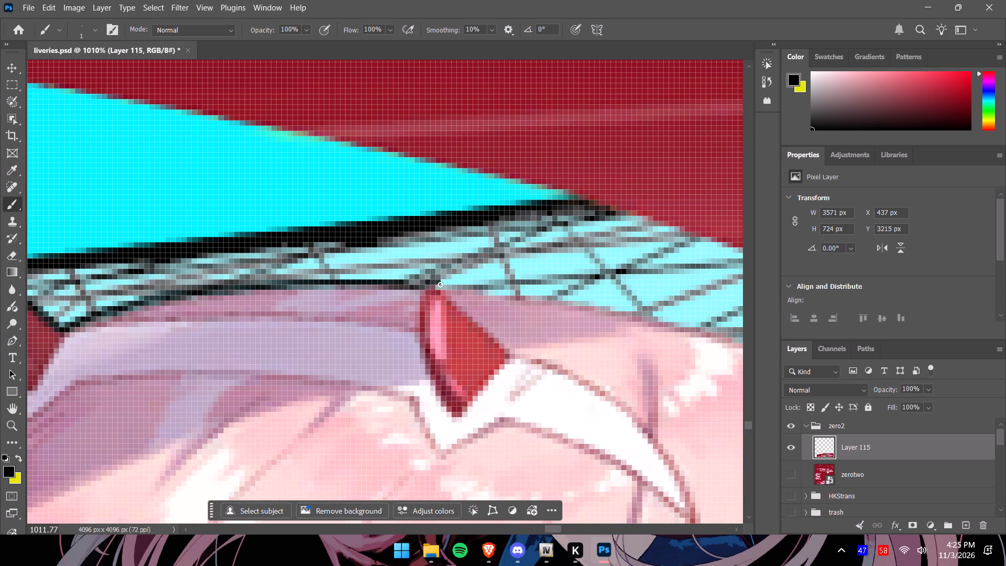
drag(440, 285, 507, 290)
drag(486, 291, 512, 292)
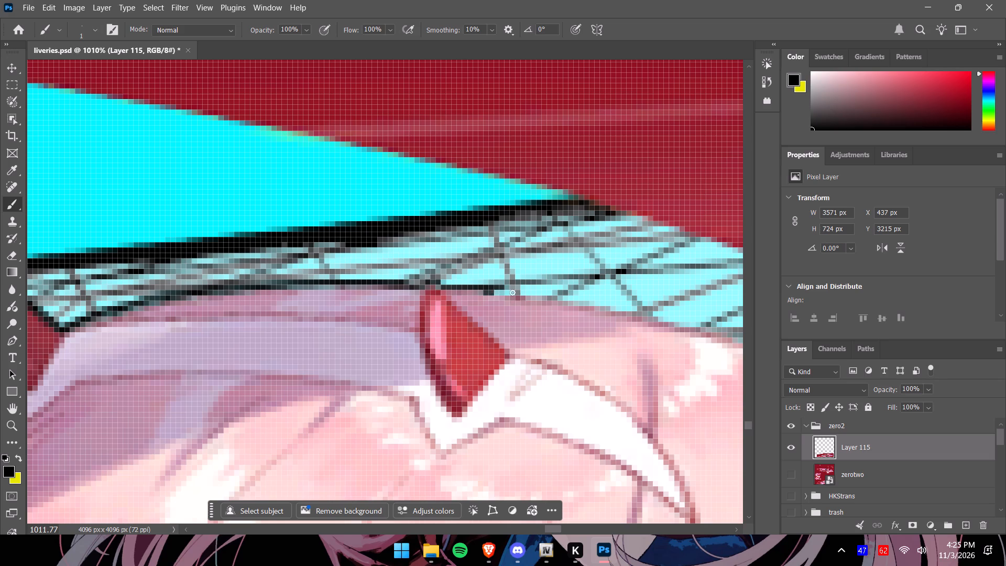
drag(512, 292, 708, 335)
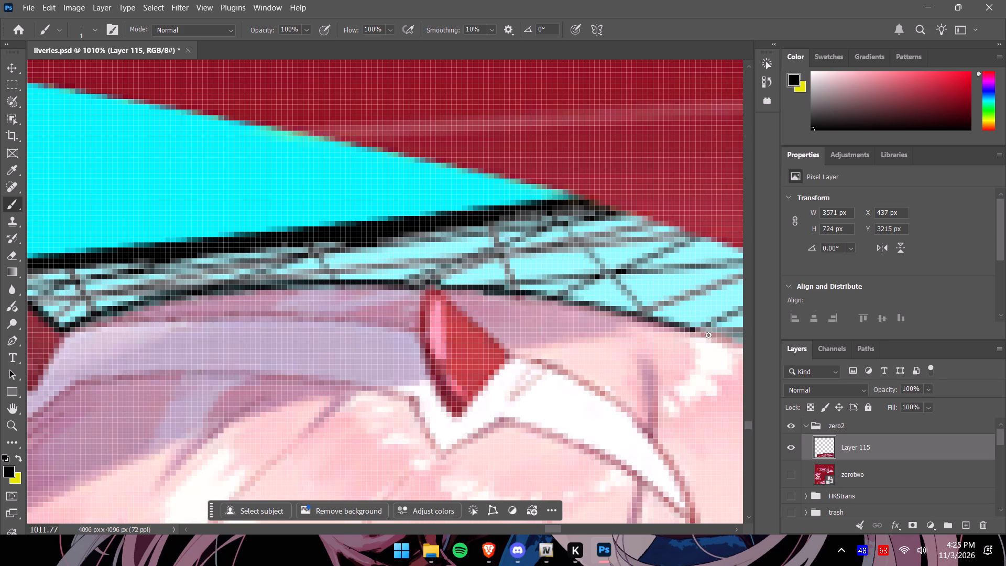
drag(708, 335, 726, 340)
Outline the right outer hair edge in black, from the bottom of the cyan wireframe area up towards the crown.
drag(557, 526, 564, 525)
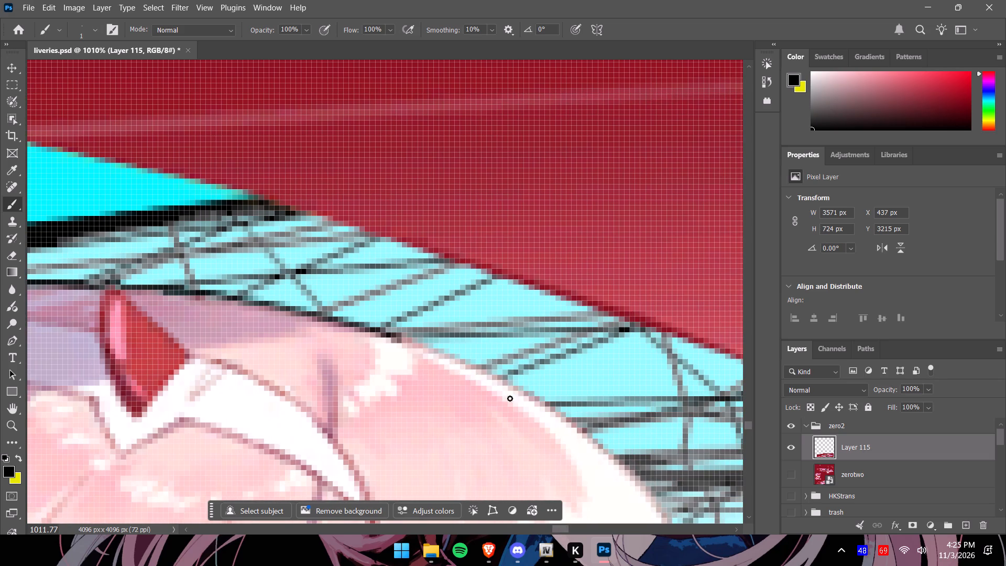
alt+scroll(317, 293, down, 14)
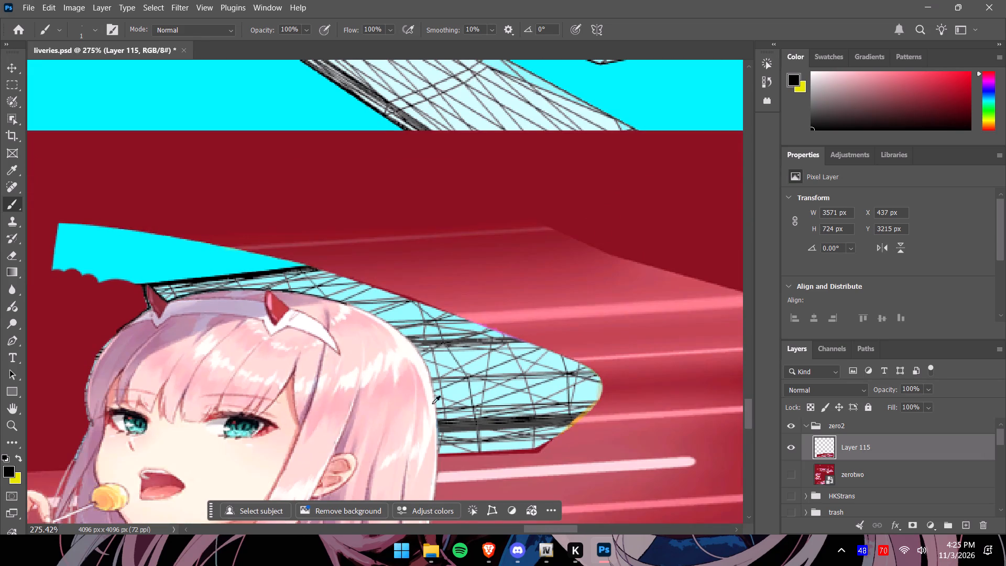
alt+scroll(449, 448, up, 20)
alt+scroll(449, 448, up, 3)
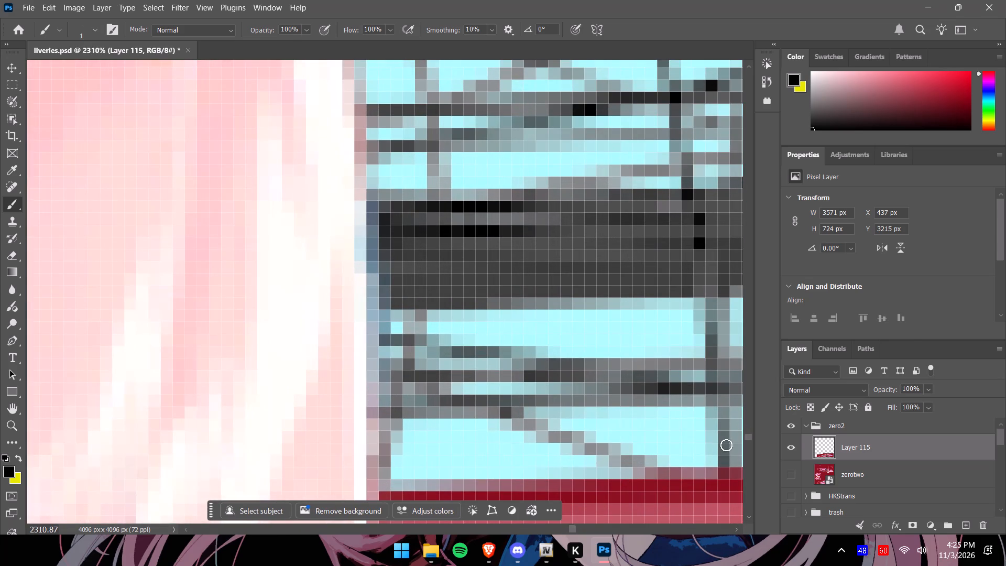
click(751, 437)
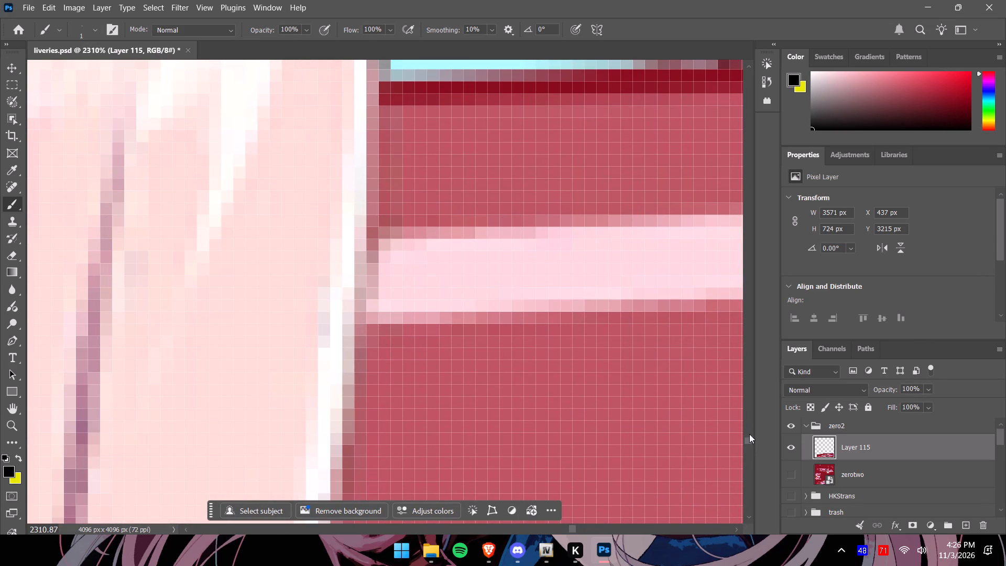
click(750, 440)
drag(382, 398, 383, 372)
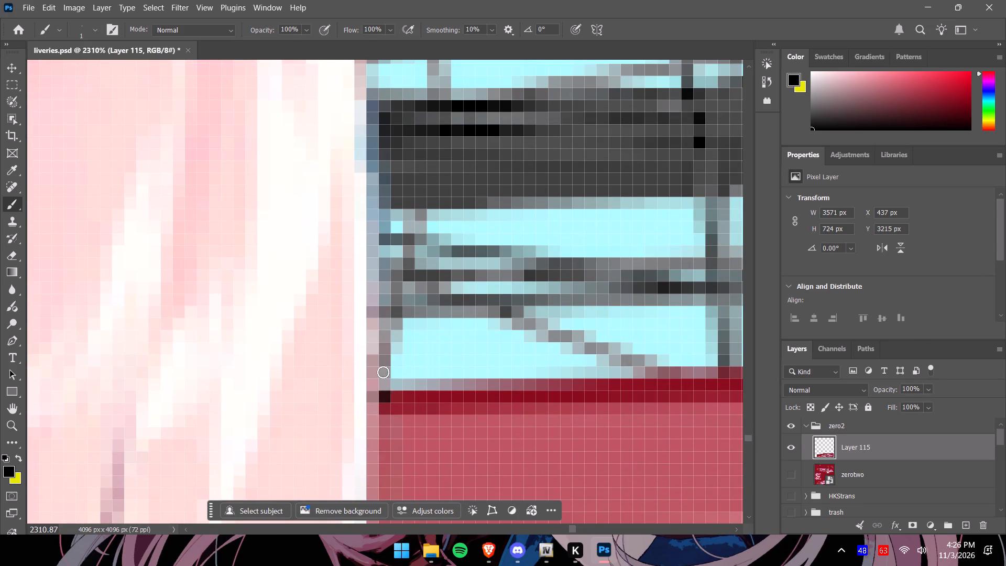
drag(383, 372, 378, 66)
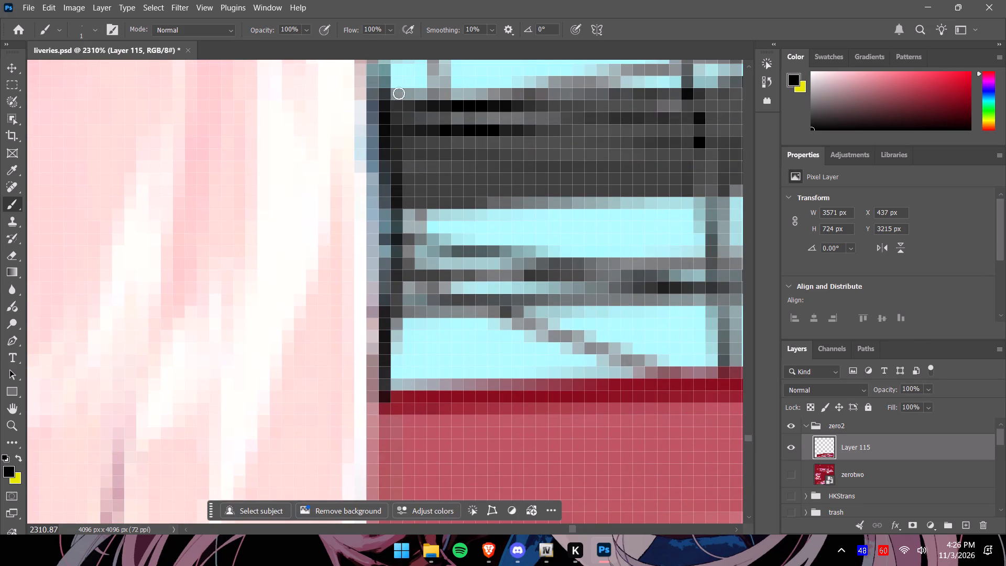
click(748, 437)
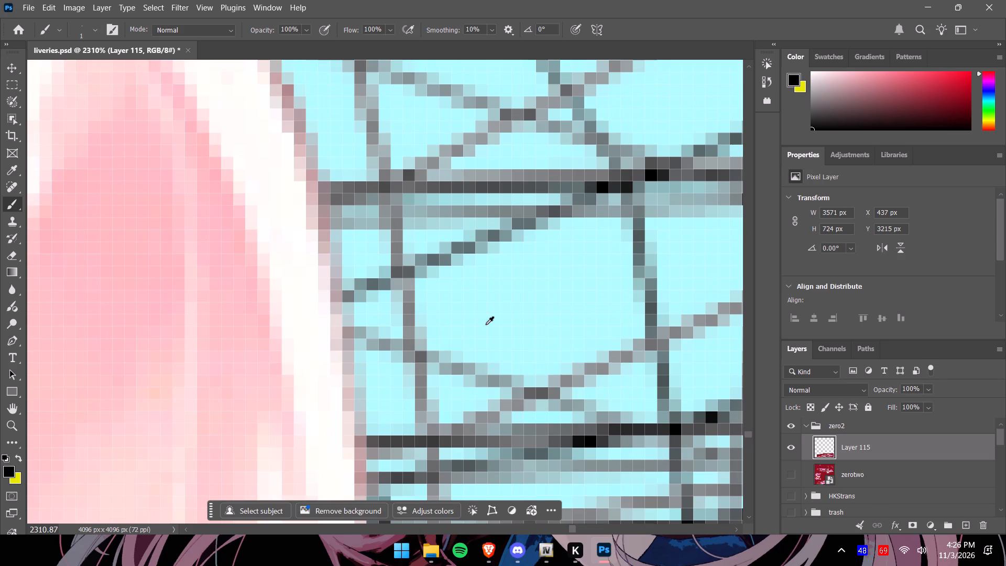
alt+scroll(485, 323, down, 9)
drag(436, 402, 433, 356)
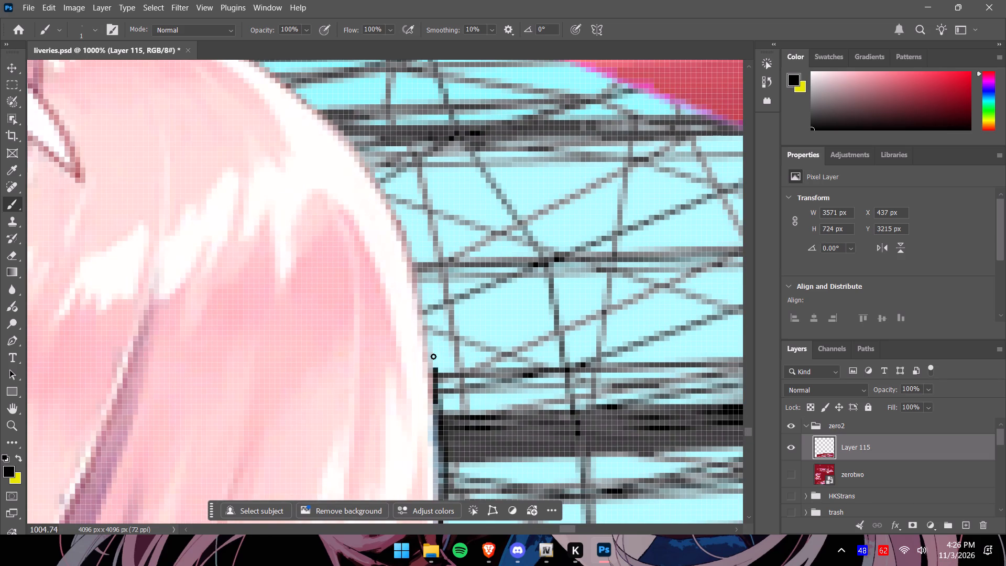
drag(433, 356, 377, 182)
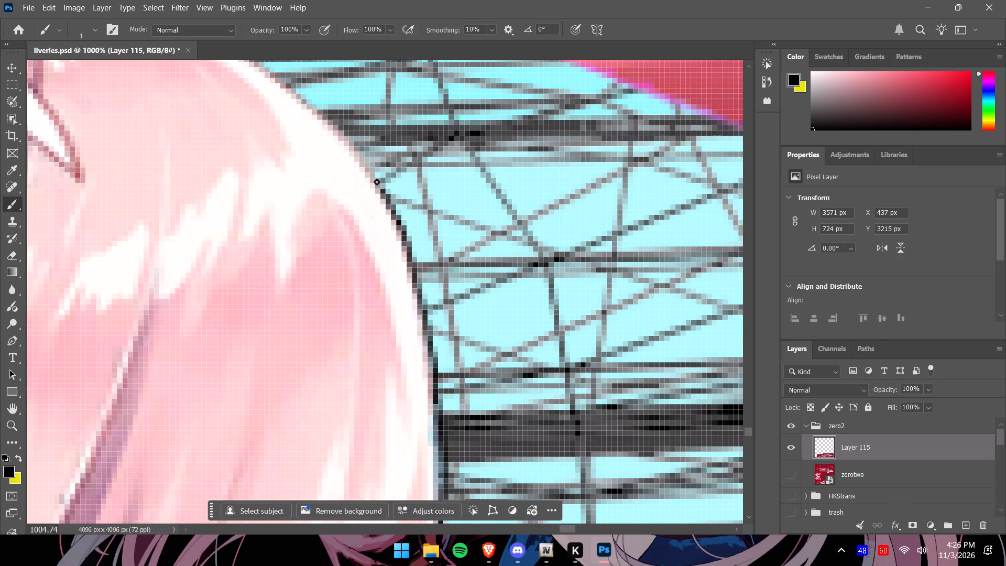
drag(377, 182, 259, 64)
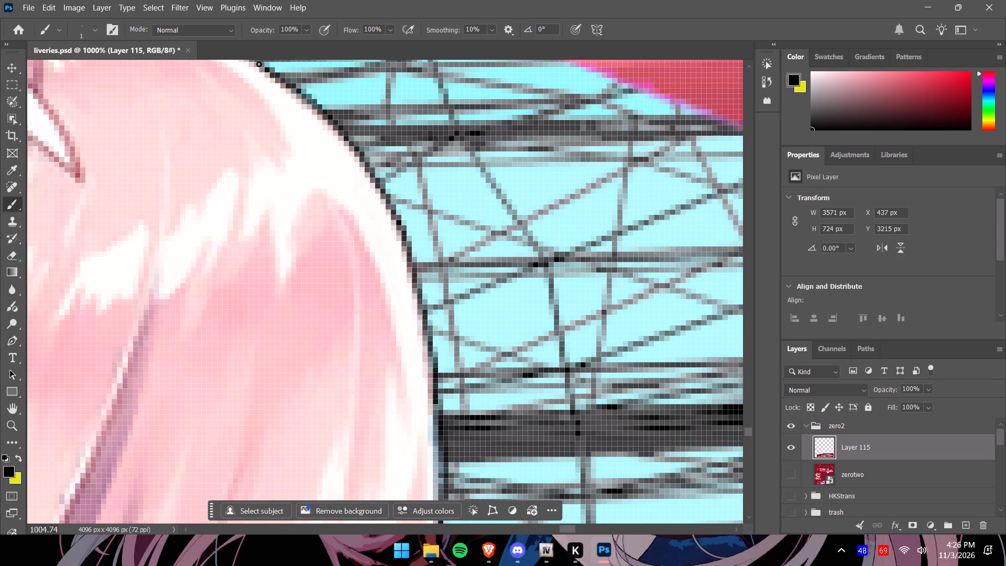
drag(259, 64, 251, 61)
Close the remaining gap in the black outline on the hair's upper-right curve, joining the crown and side strokes.
alt+scroll(360, 102, down, 12)
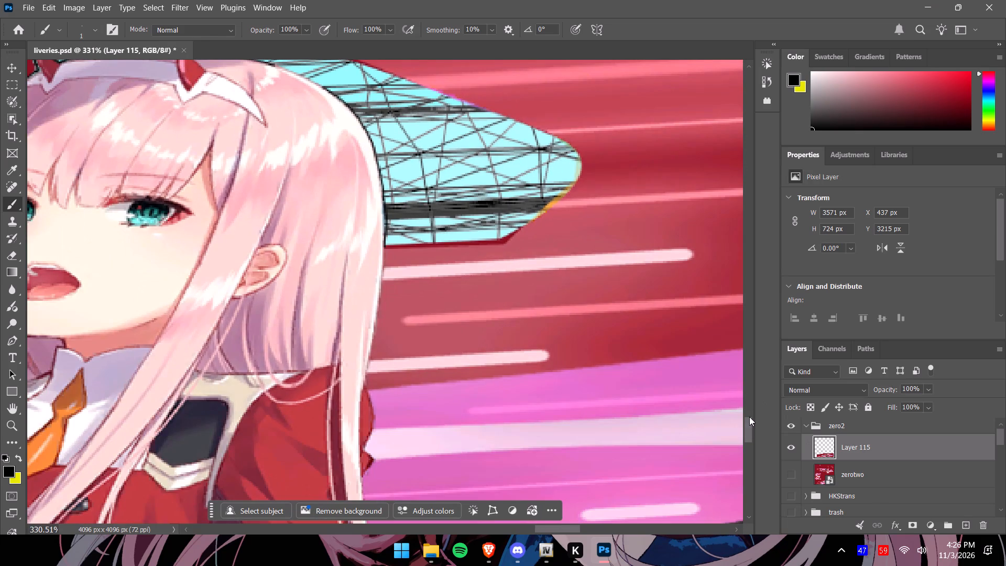
drag(749, 417, 747, 409)
drag(749, 430, 748, 417)
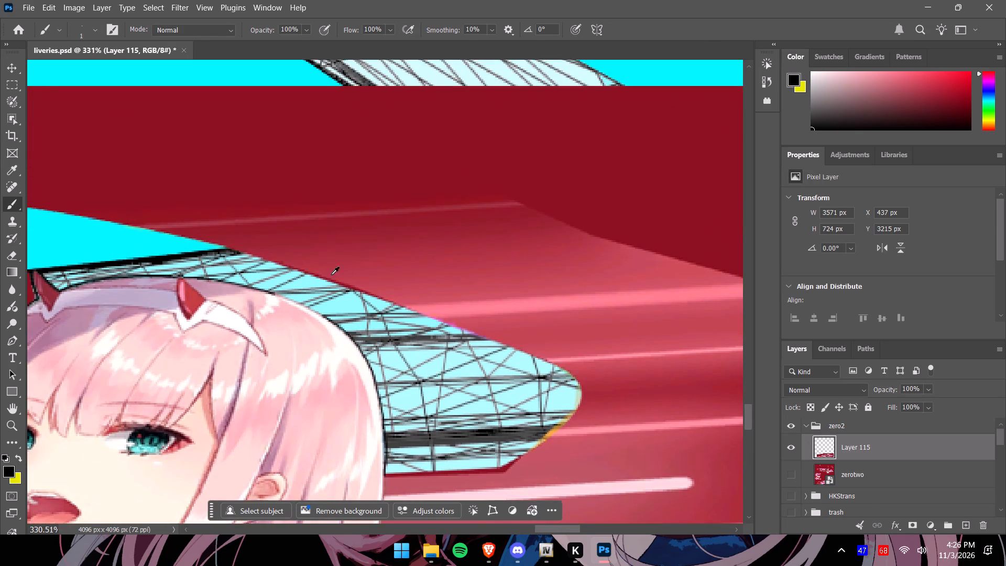
alt+scroll(302, 276, up, 19)
drag(302, 350, 310, 352)
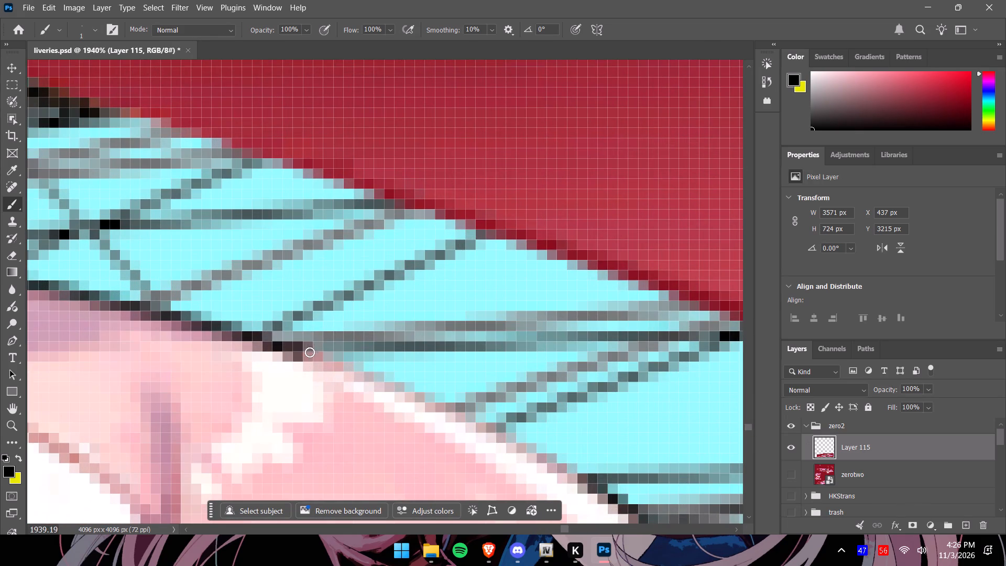
drag(310, 352, 576, 473)
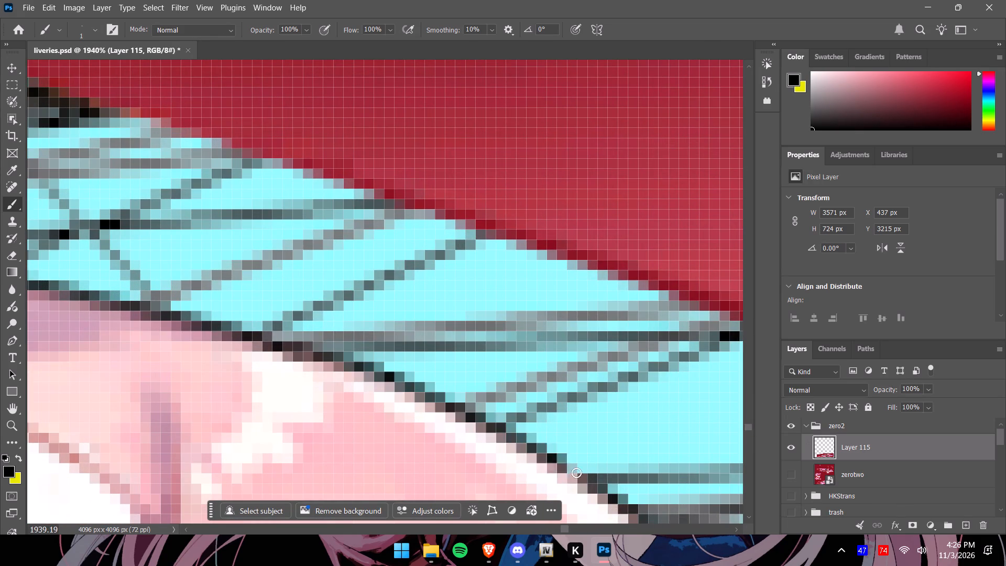
drag(576, 473, 609, 495)
alt+scroll(516, 349, down, 20)
alt+scroll(516, 349, down, 5)
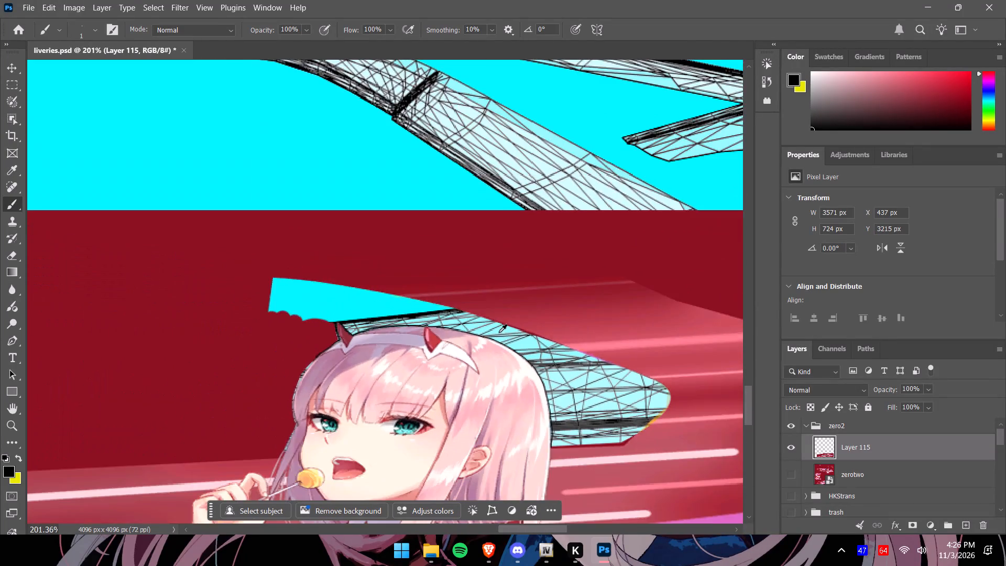
Outline the left outer hair edge in black, from below the left horn down past eye level to the loose strand.
alt+scroll(499, 332, down, 3)
alt+scroll(339, 322, up, 16)
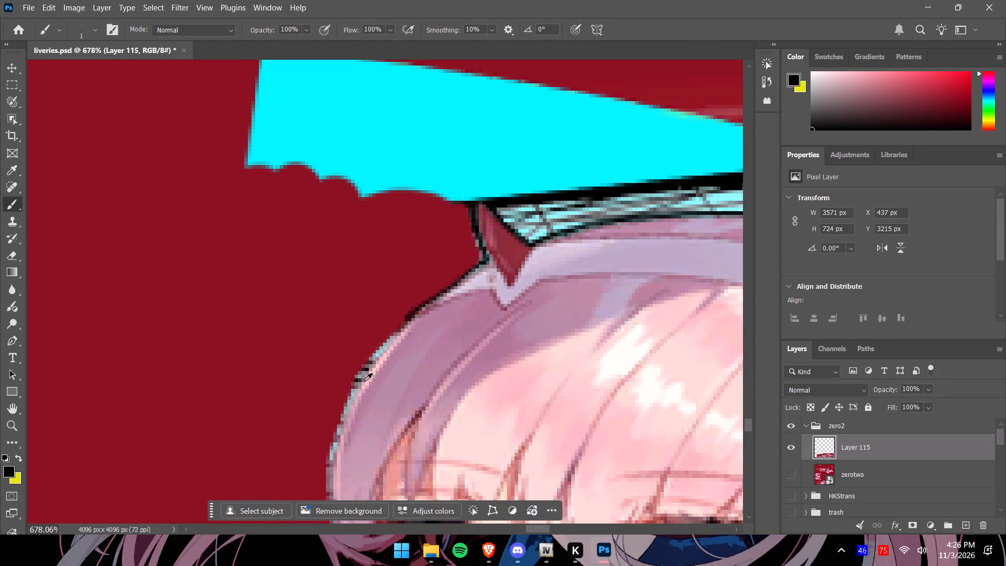
drag(408, 321, 380, 353)
drag(380, 353, 340, 438)
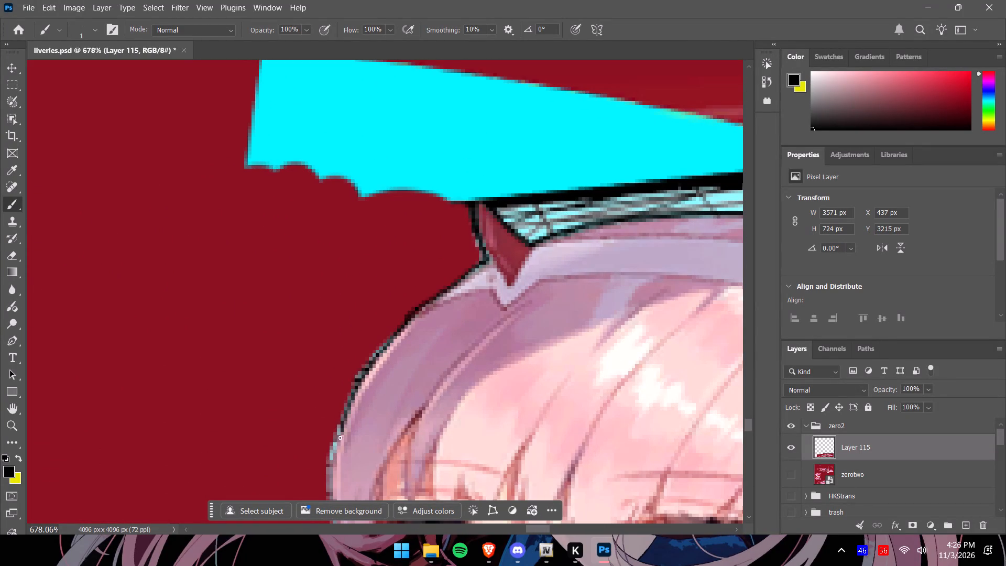
drag(340, 438, 327, 499)
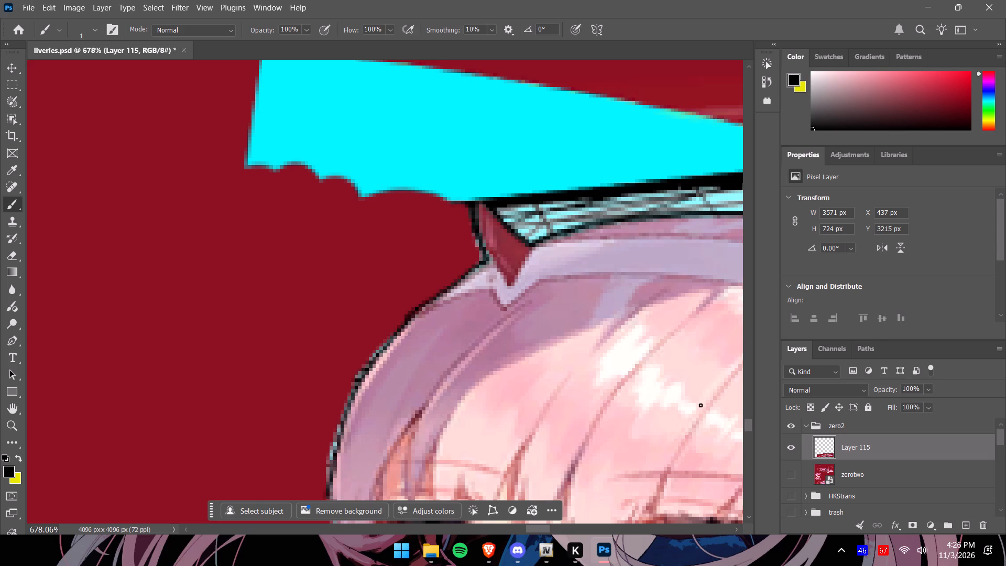
drag(748, 428, 749, 433)
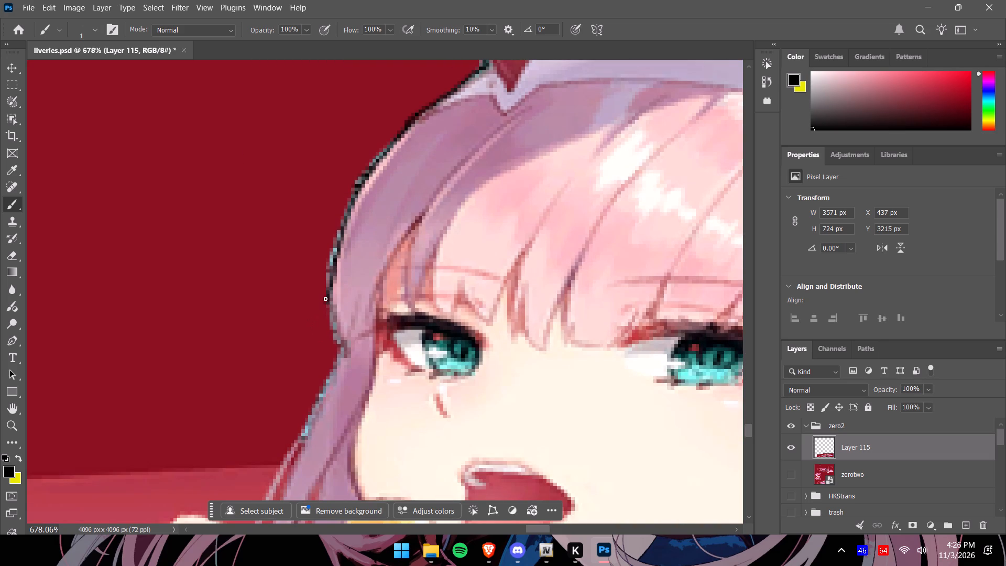
drag(327, 297, 340, 361)
drag(340, 361, 301, 435)
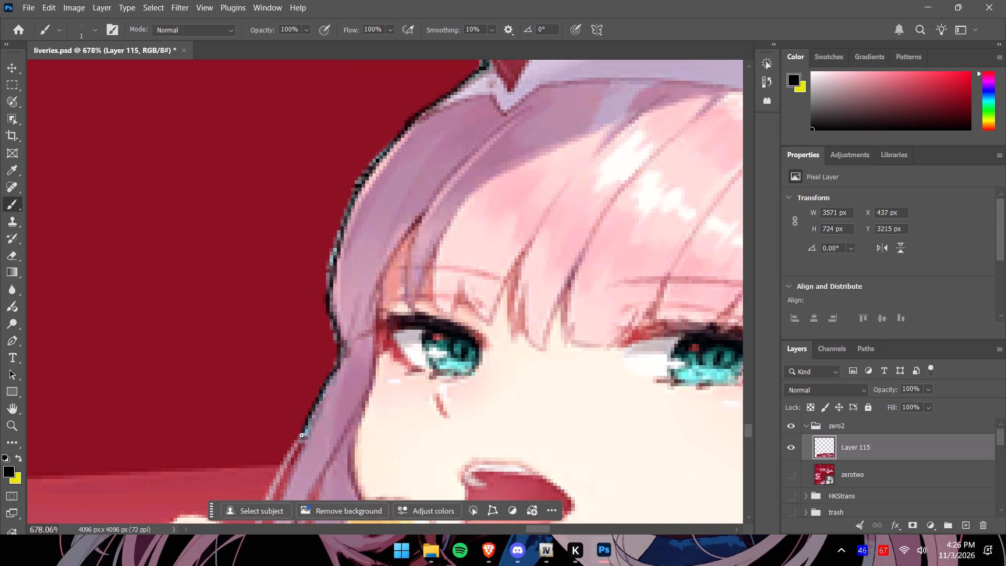
drag(301, 435, 301, 436)
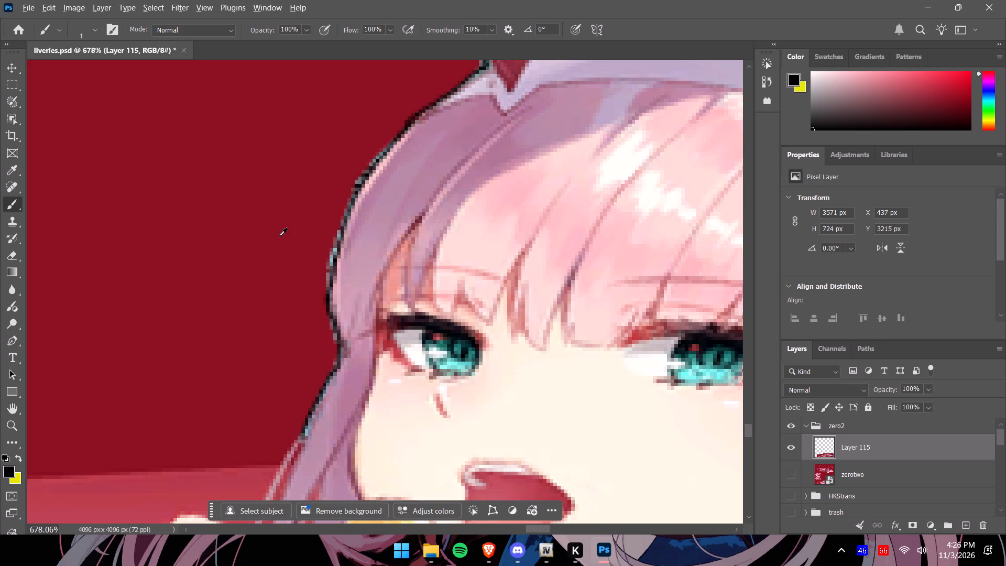
With a 4 px brush in the sampled dark background red, clean up the black outline's outer edge along the left hair beside the eye.
alt+click(279, 236)
click(96, 29)
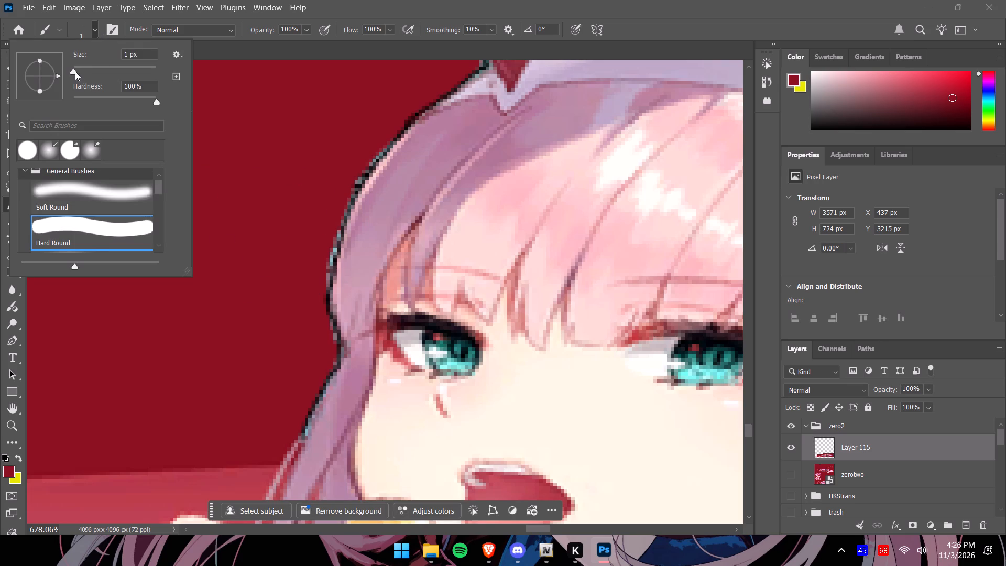
click(75, 71)
drag(147, 53, 124, 55)
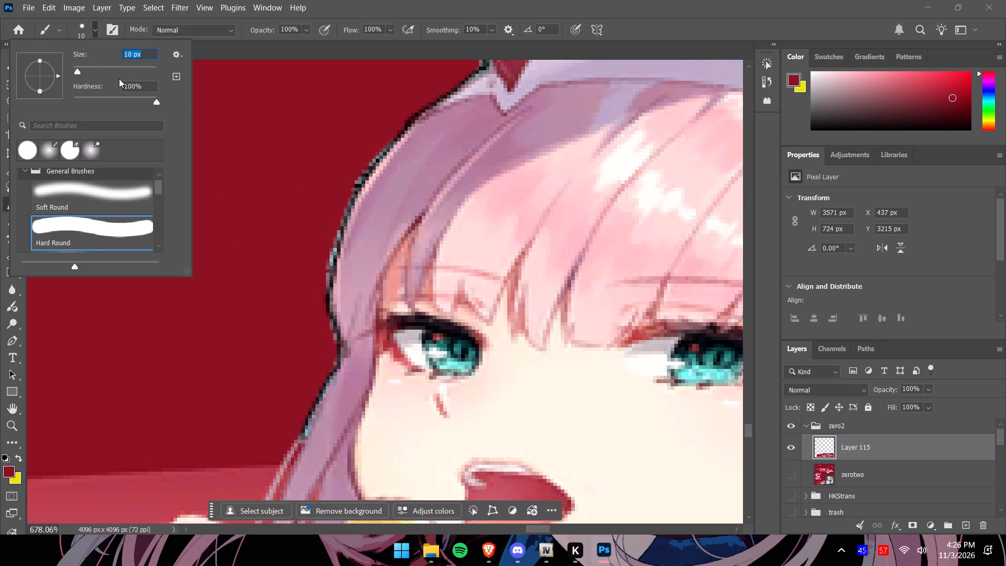
key(4)
click(253, 266)
alt+scroll(297, 397, up, 2)
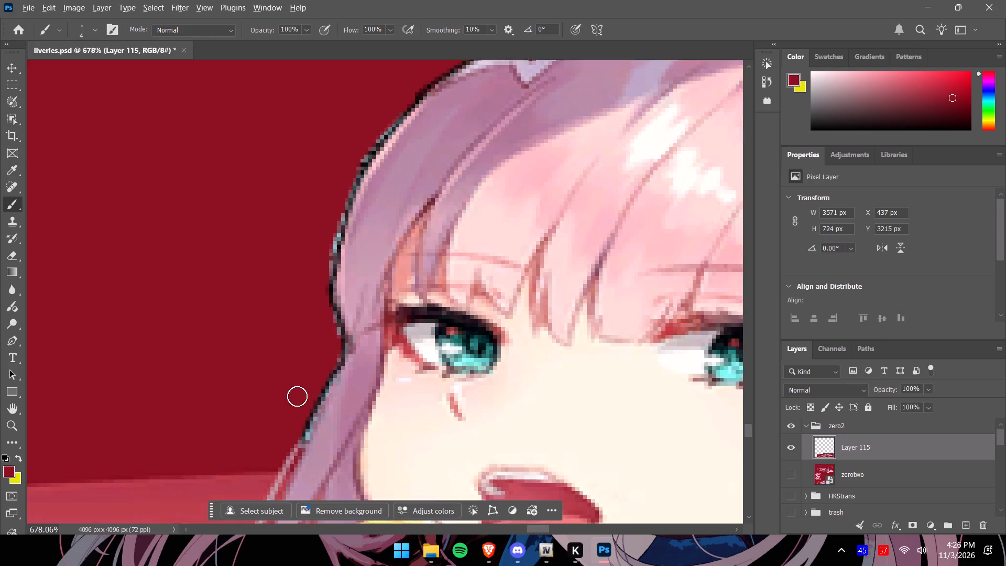
alt+scroll(297, 396, up, 6)
drag(294, 464, 359, 315)
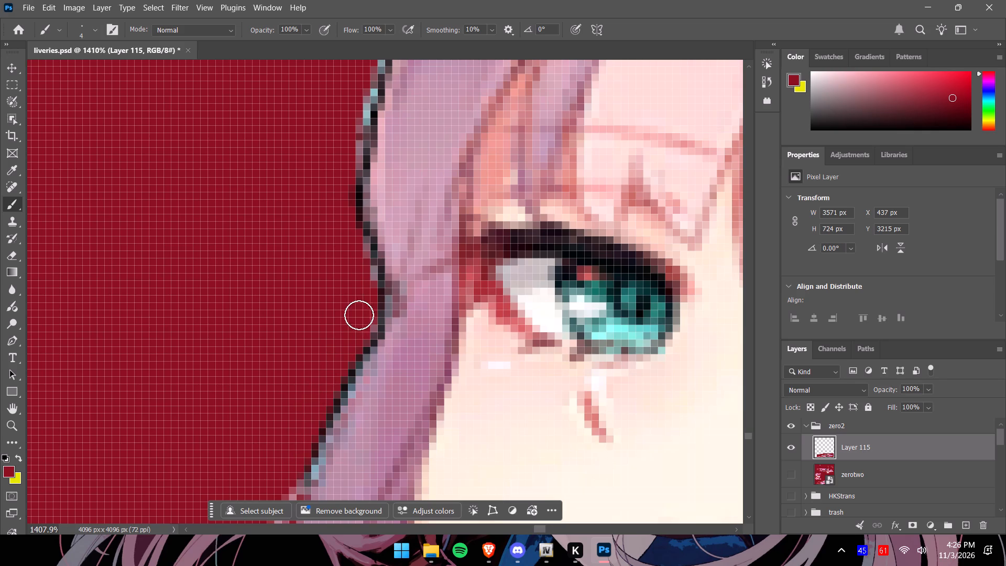
drag(359, 315, 352, 108)
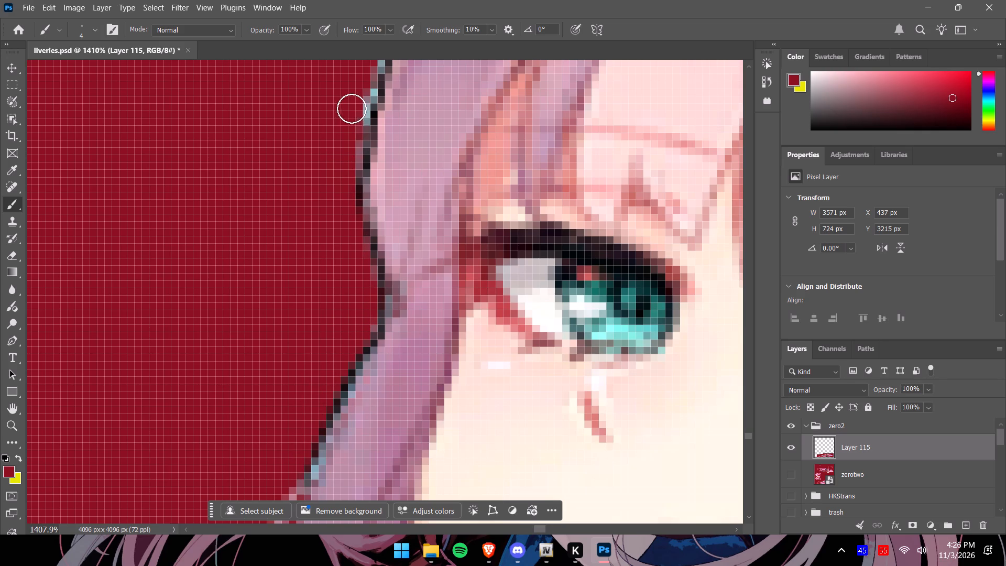
drag(352, 108, 347, 140)
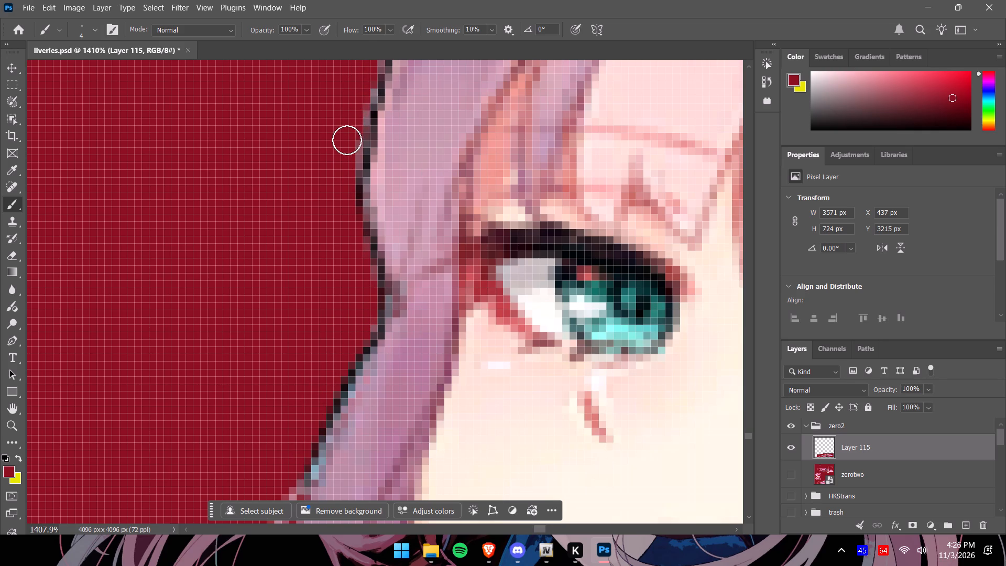
drag(347, 140, 360, 74)
Trim the outer side of the black outline with background red along the lower left hair, just above the loose strand.
alt+scroll(381, 113, down, 19)
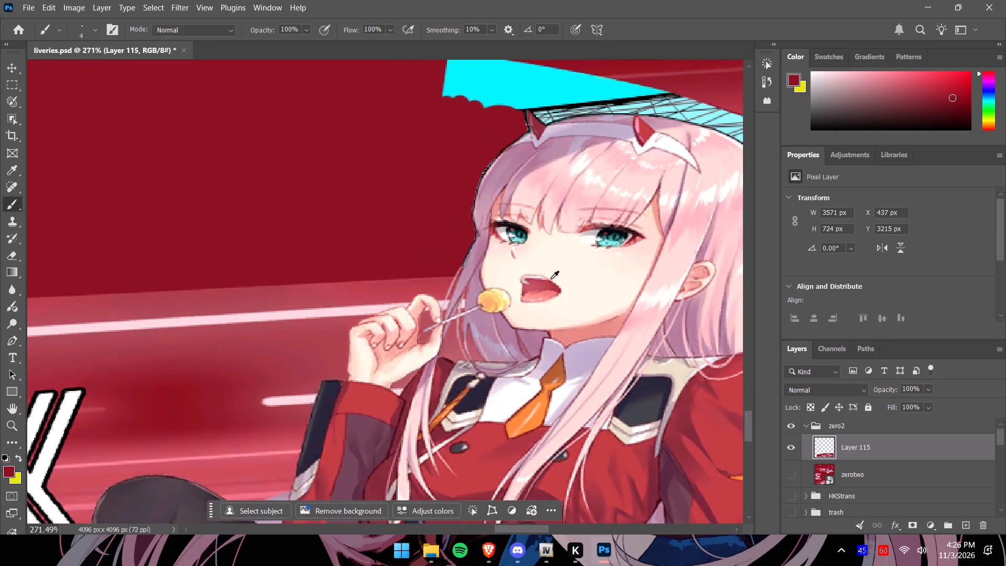
alt+scroll(544, 276, up, 20)
alt+scroll(544, 276, up, 2)
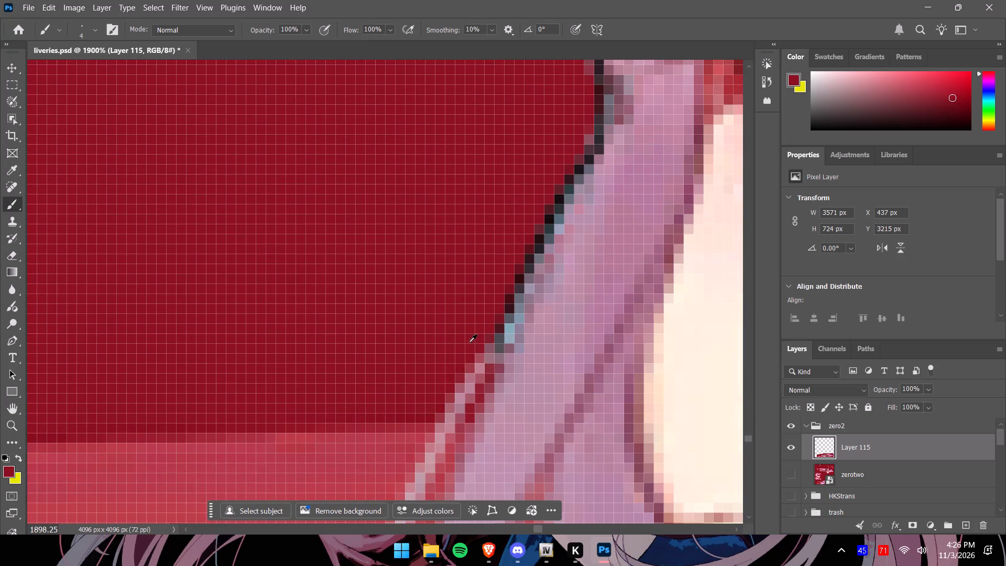
drag(487, 332, 549, 166)
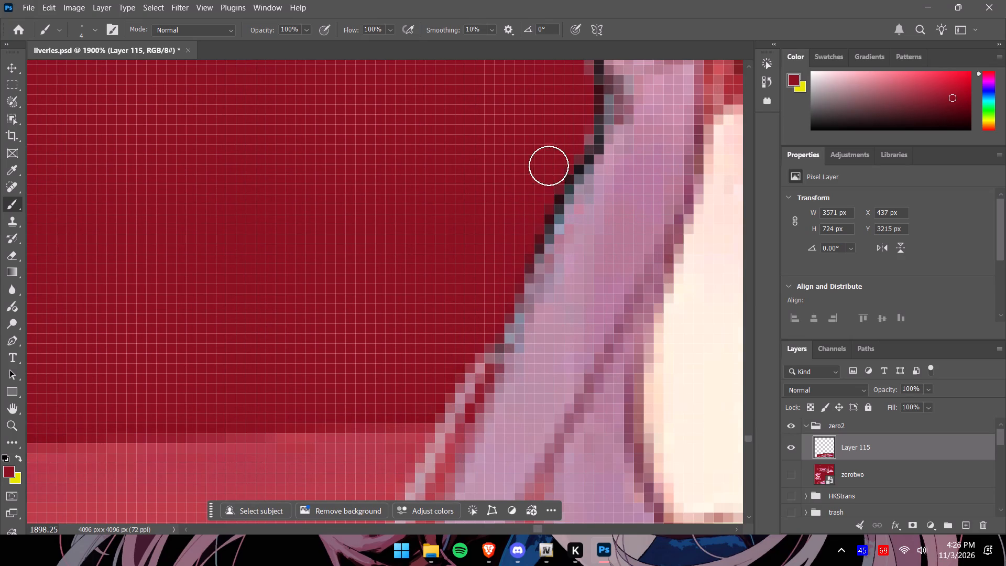
drag(549, 166, 539, 194)
Paint a dark red border along the wireframe area's lower-right curve and bottom edge, from its rounded tip back to the hair.
alt+scroll(530, 236, down, 15)
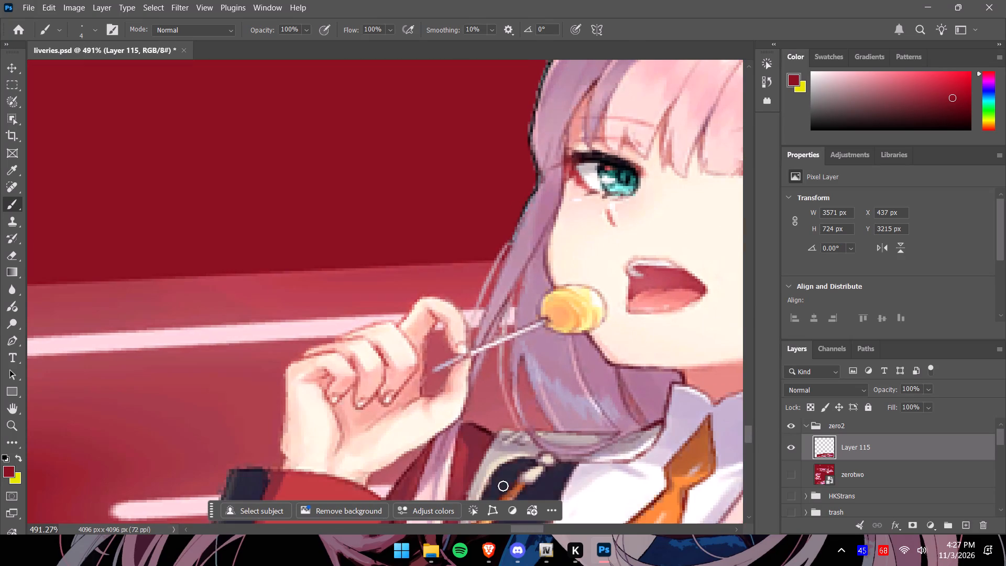
drag(532, 532, 571, 524)
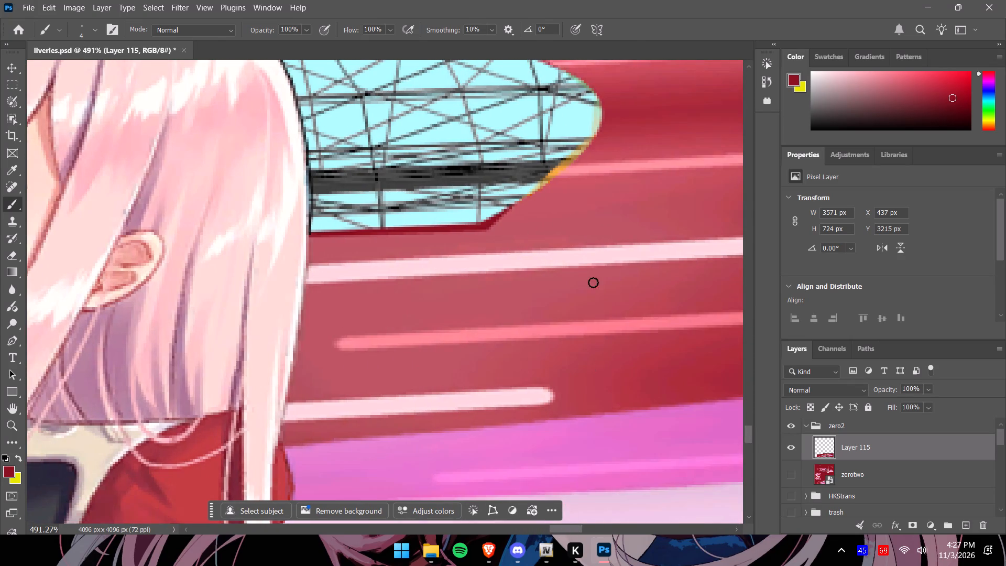
alt+scroll(583, 243, down, 10)
alt+scroll(620, 182, up, 11)
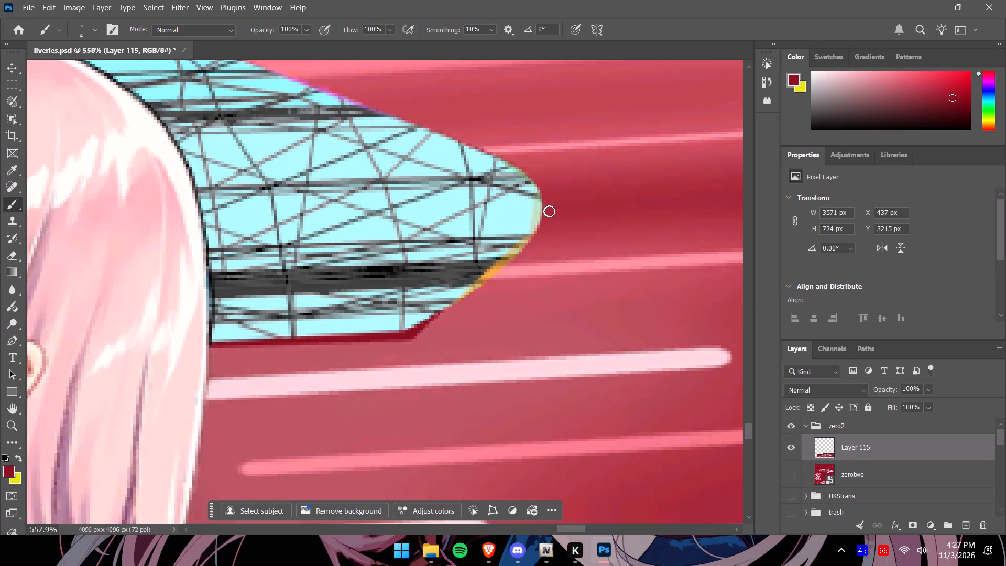
drag(541, 215, 413, 329)
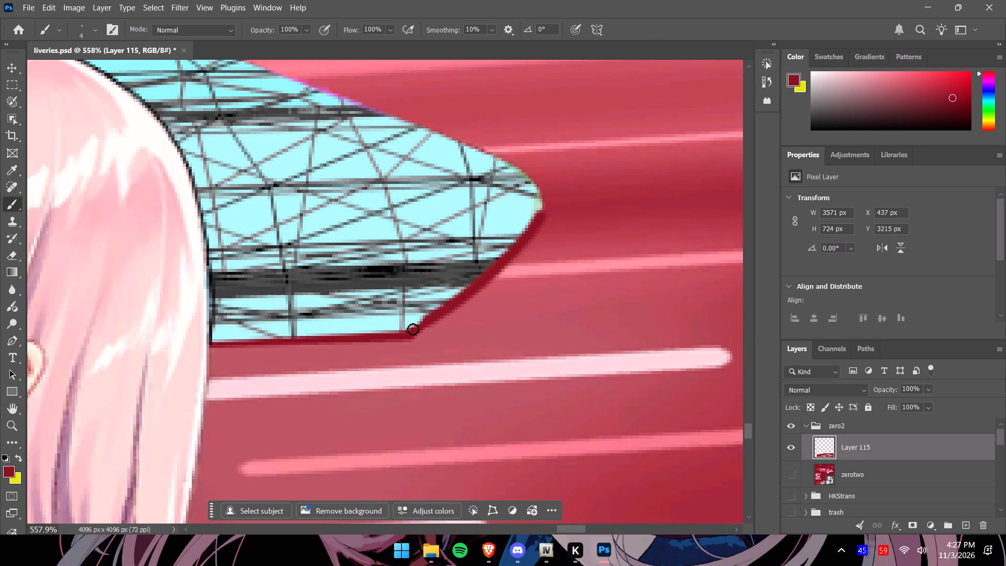
drag(413, 329, 215, 340)
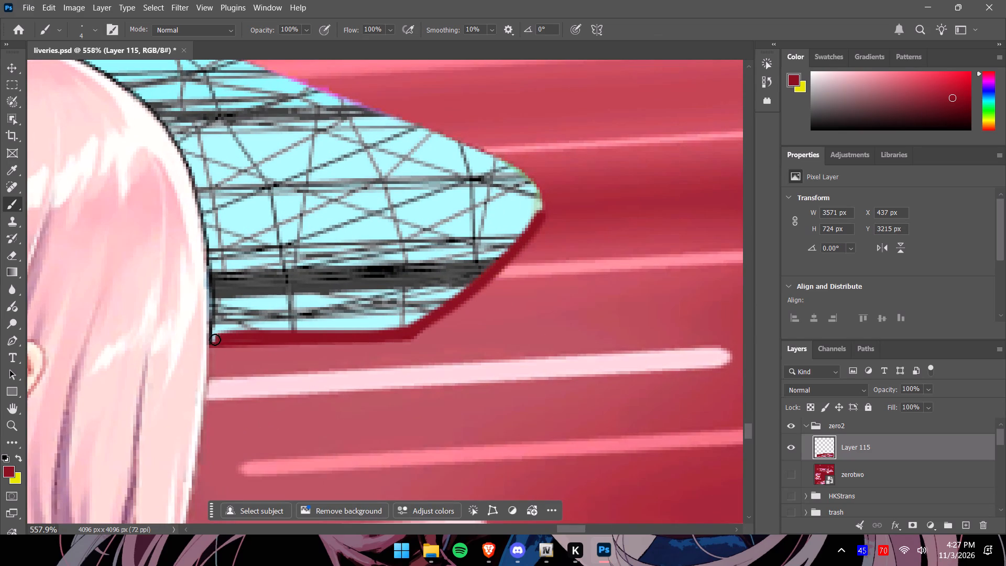
Paint a dark red band over the wireframe along the right hair edge, from the bottom border up toward the crown.
drag(215, 340, 199, 150)
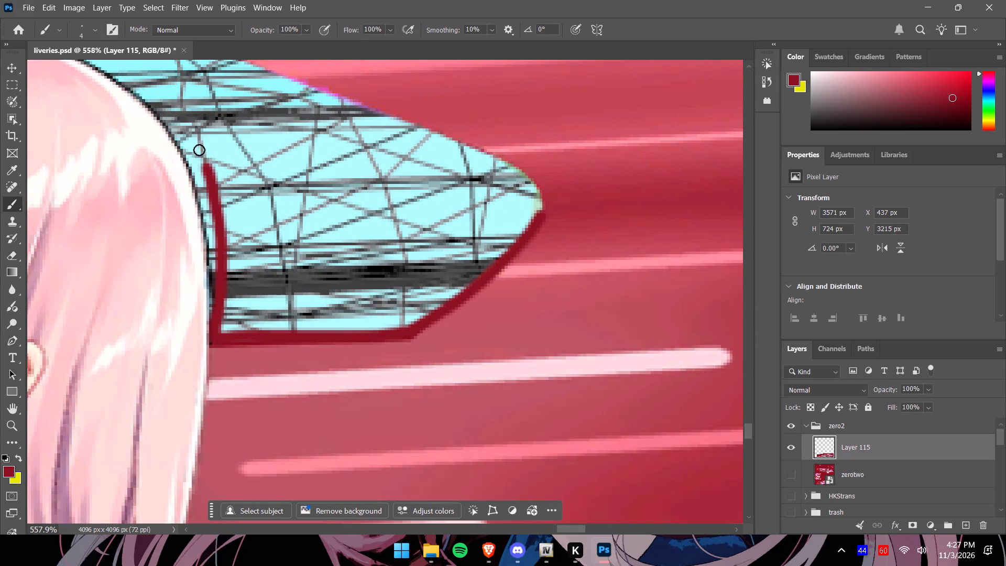
drag(199, 150, 106, 62)
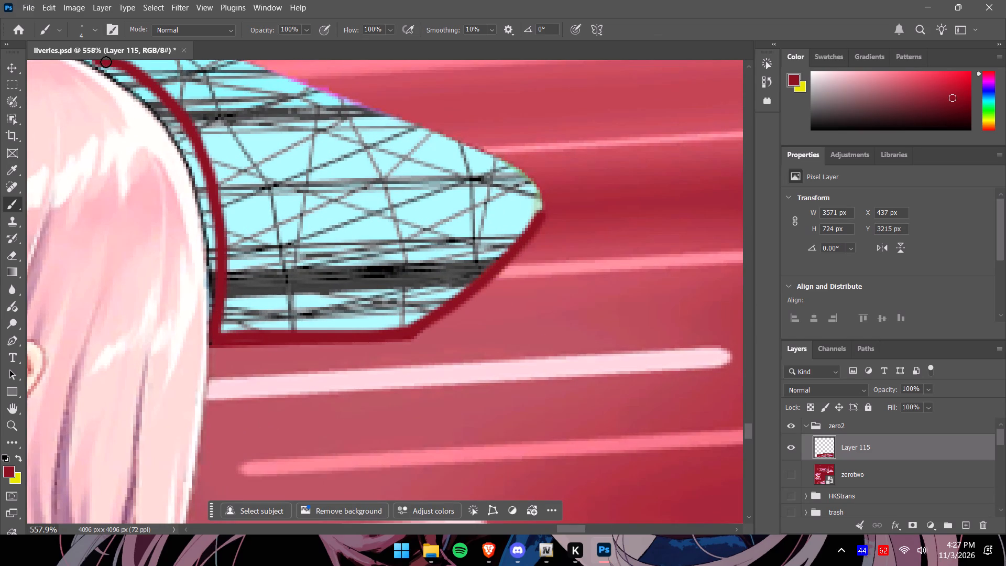
drag(106, 62, 224, 259)
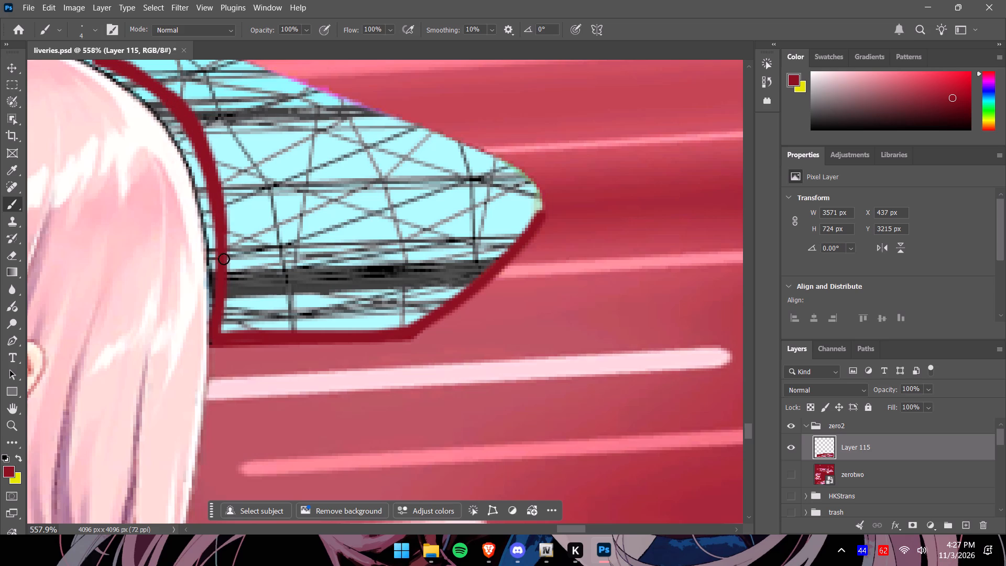
drag(224, 259, 206, 175)
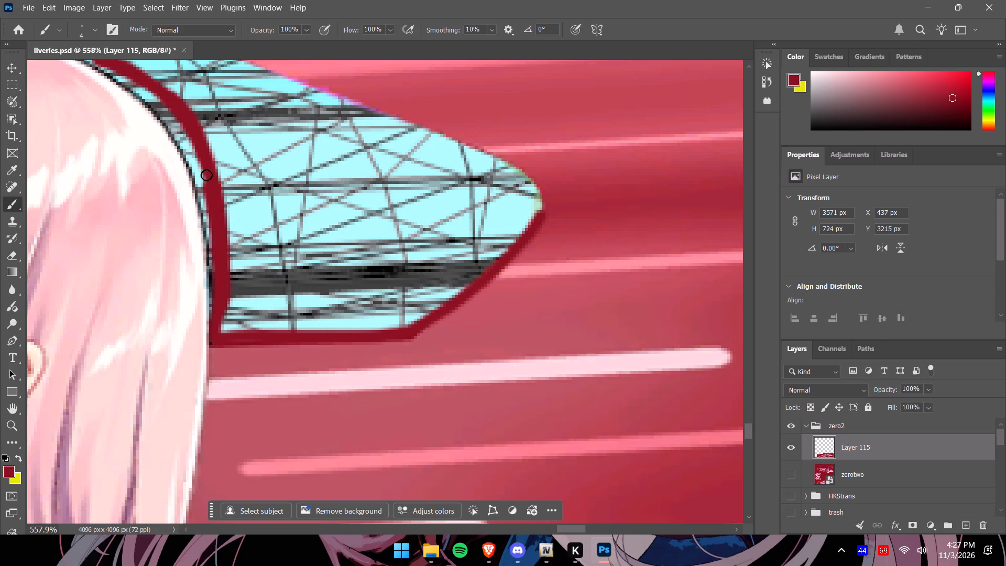
Fill the remaining gap between the dark red band and the black outline along the right side of the hair.
drag(206, 175, 112, 69)
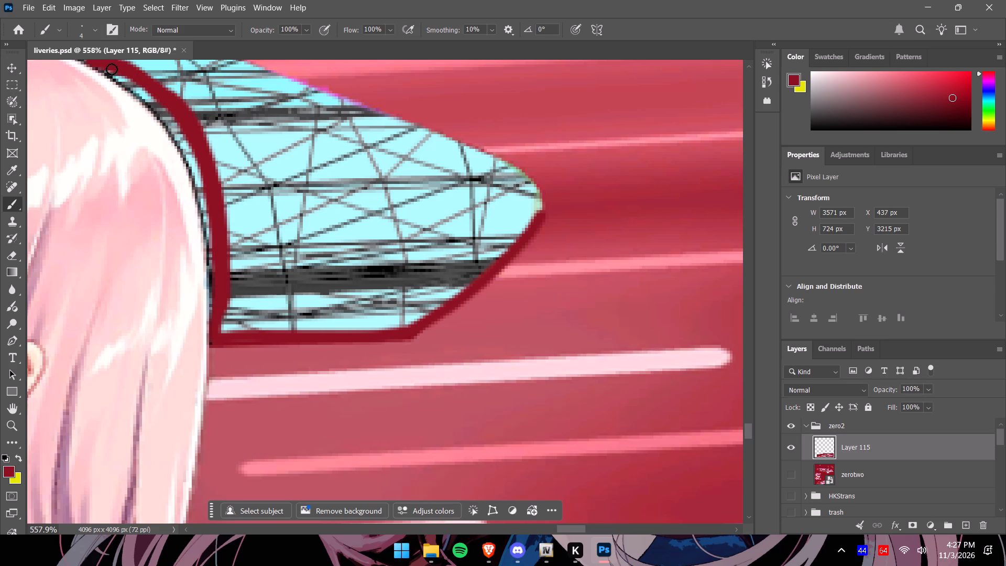
drag(112, 69, 200, 159)
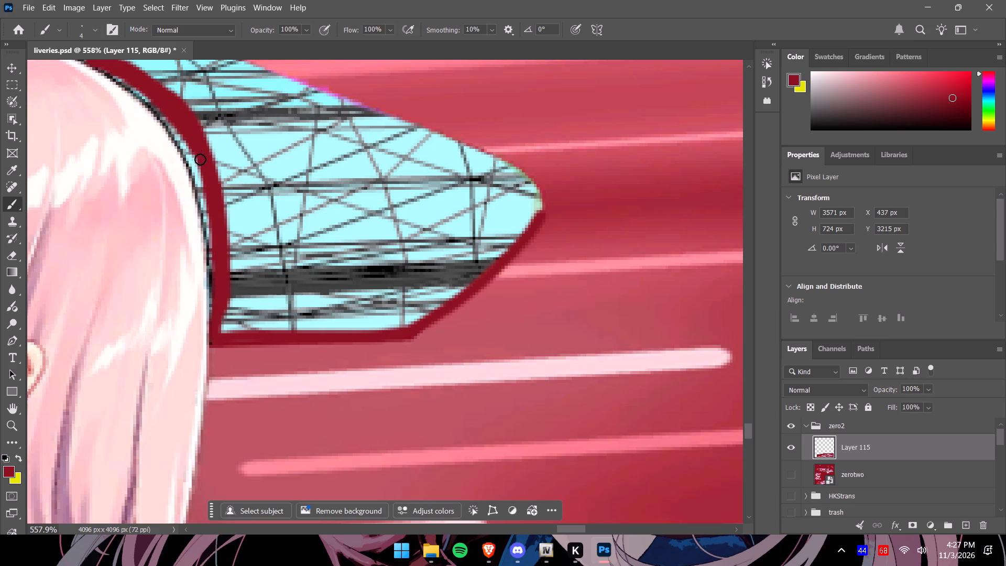
drag(200, 159, 200, 173)
drag(200, 173, 133, 81)
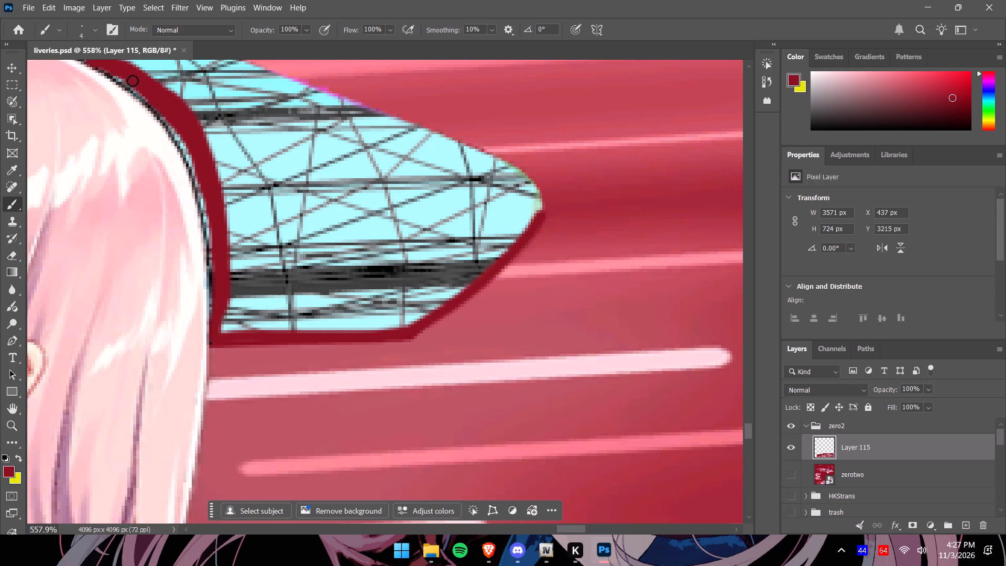
drag(133, 81, 174, 122)
drag(174, 122, 207, 196)
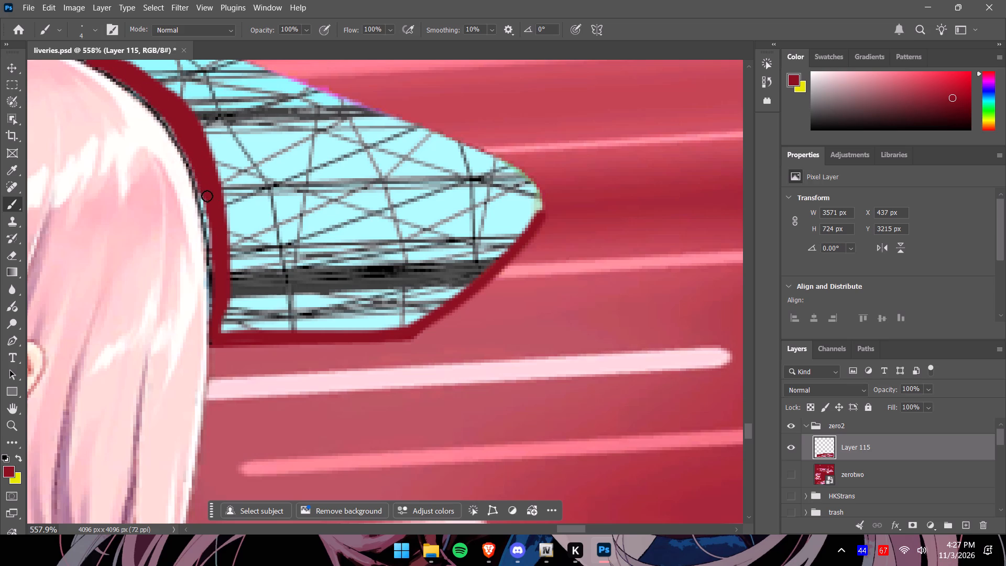
drag(207, 196, 217, 288)
drag(217, 288, 215, 227)
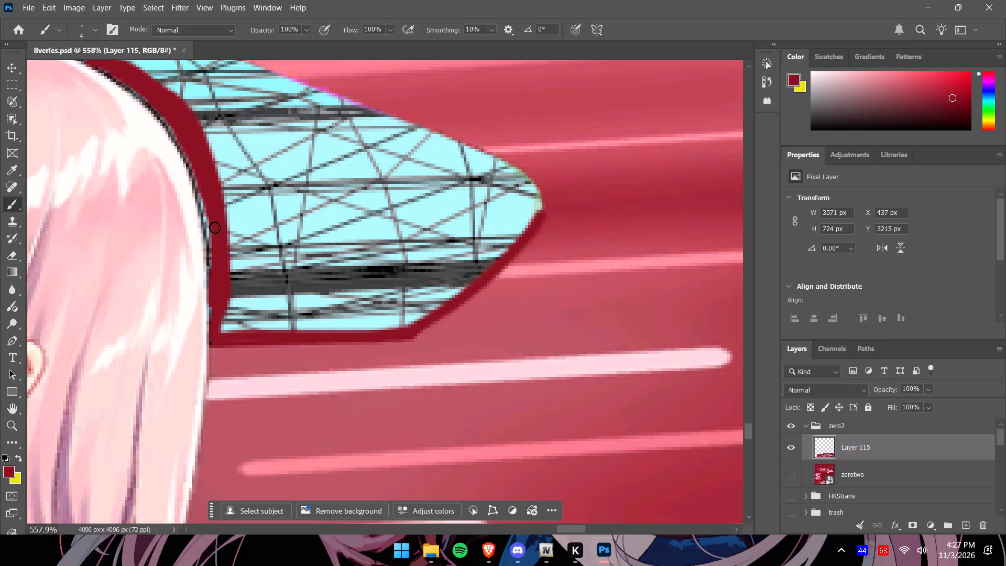
drag(215, 227, 206, 205)
drag(206, 205, 166, 116)
drag(166, 116, 161, 107)
Paint background red tightly around the left horn's black outline, along its outer side, over the tip and down its inner side.
alt+scroll(292, 143, down, 8)
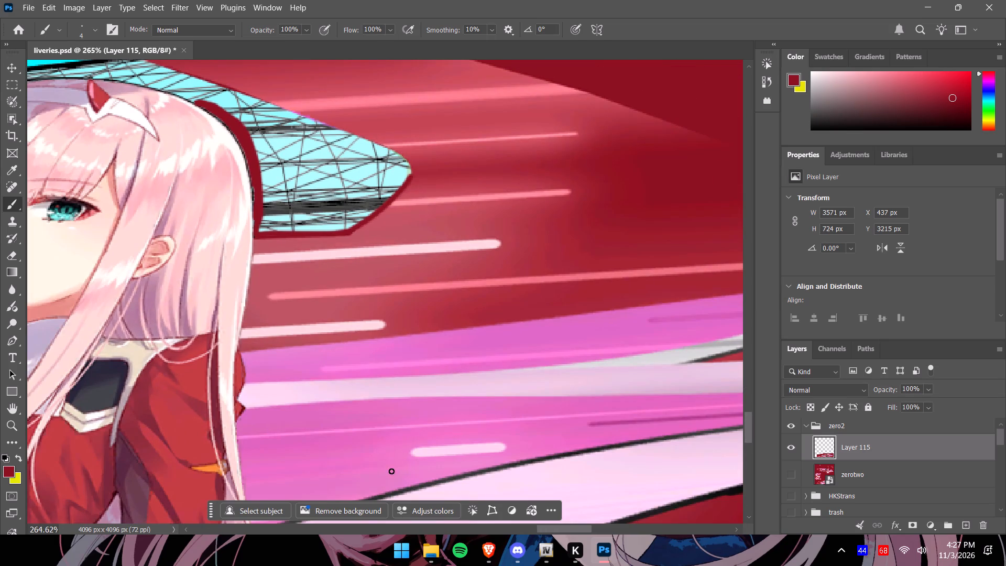
drag(568, 529, 545, 529)
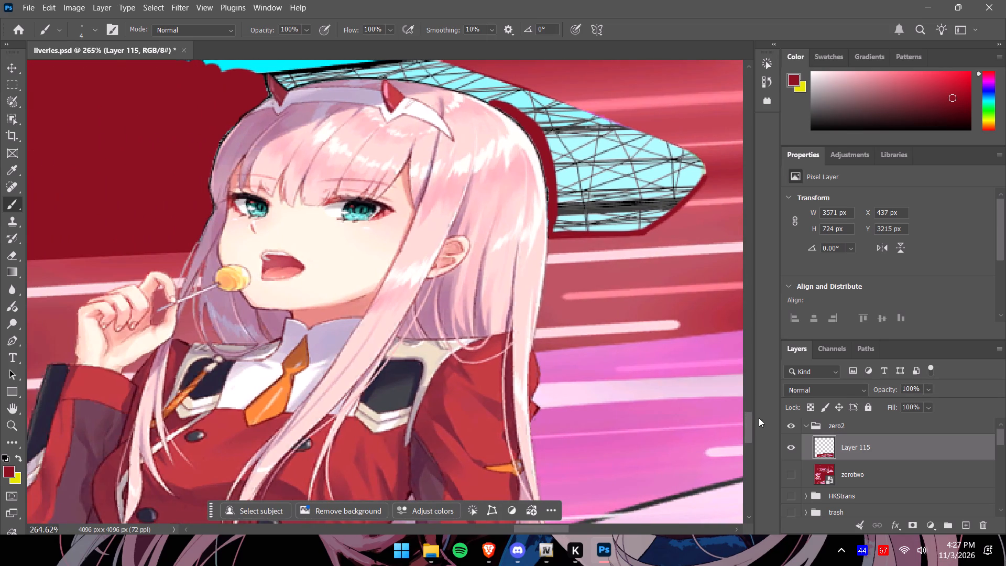
drag(750, 421, 748, 411)
alt+scroll(287, 163, up, 12)
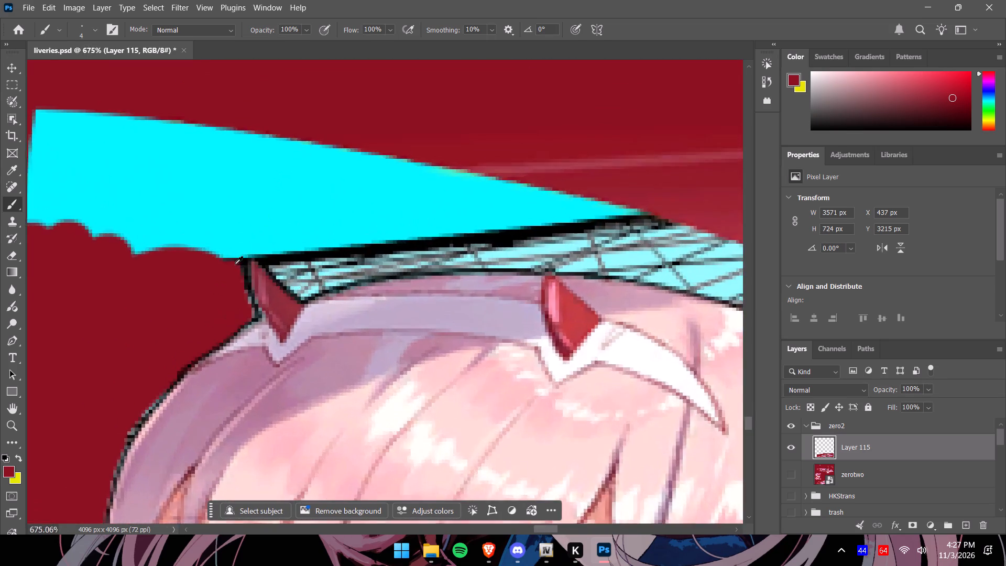
alt+scroll(235, 264, up, 4)
drag(223, 258, 237, 270)
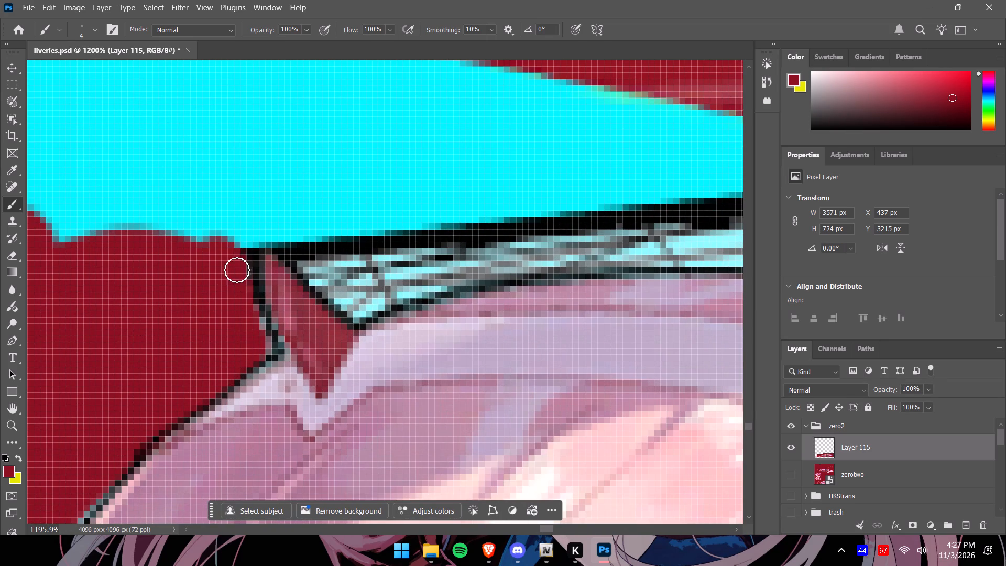
drag(237, 270, 255, 341)
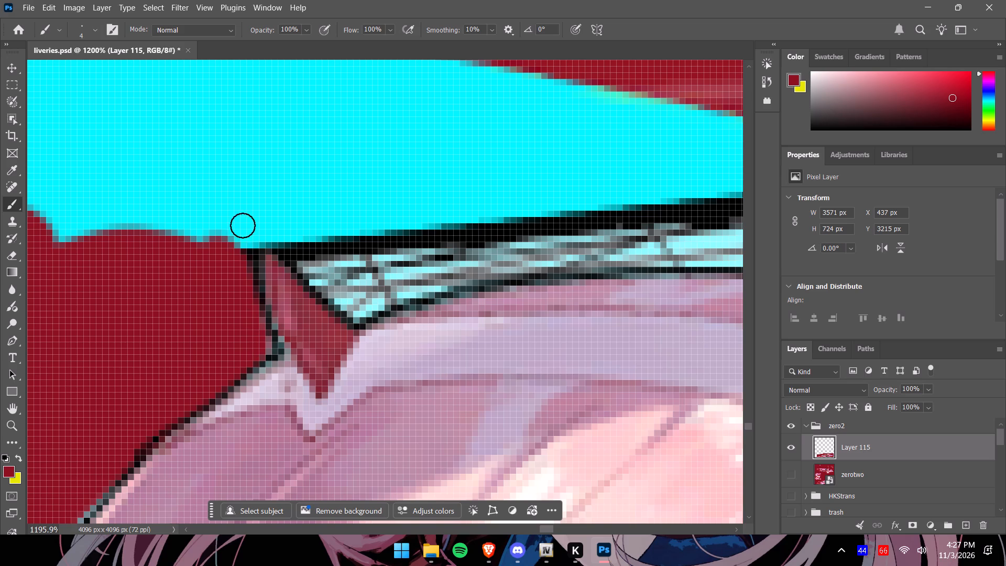
drag(233, 248, 320, 271)
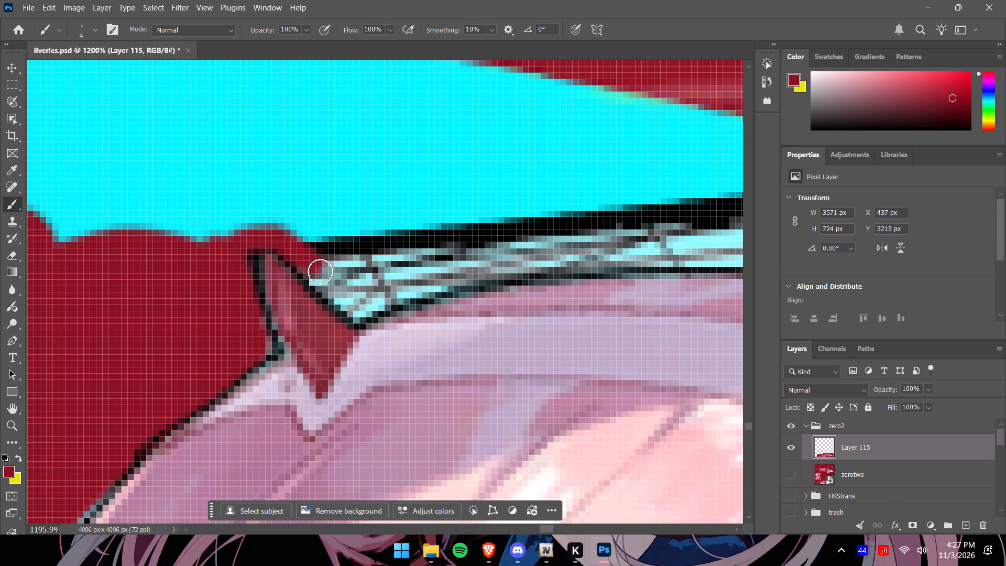
drag(320, 271, 326, 281)
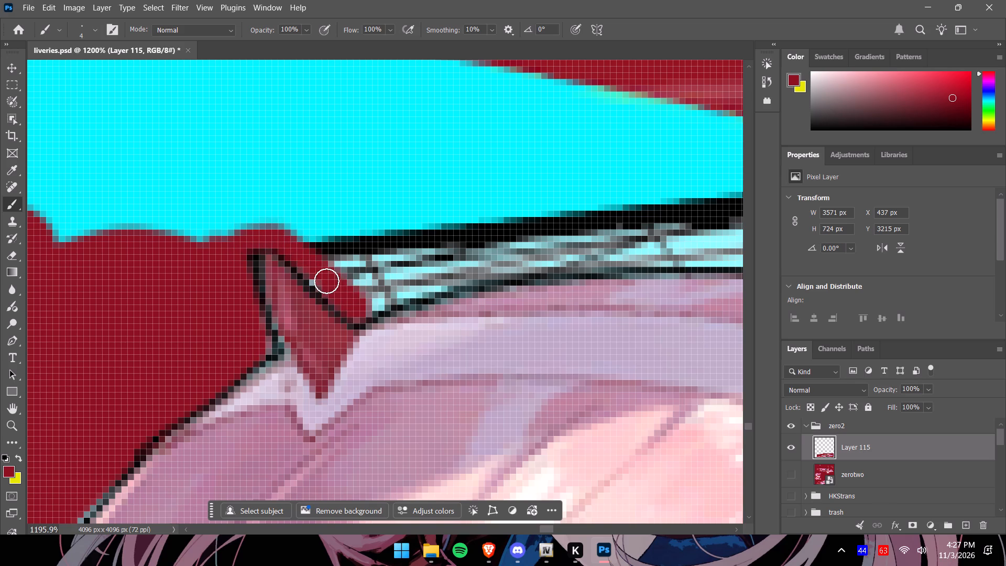
drag(326, 281, 311, 270)
Fill the wireframe strip and black line above the headband with background red, from the left horn toward the right horn.
drag(363, 306, 440, 274)
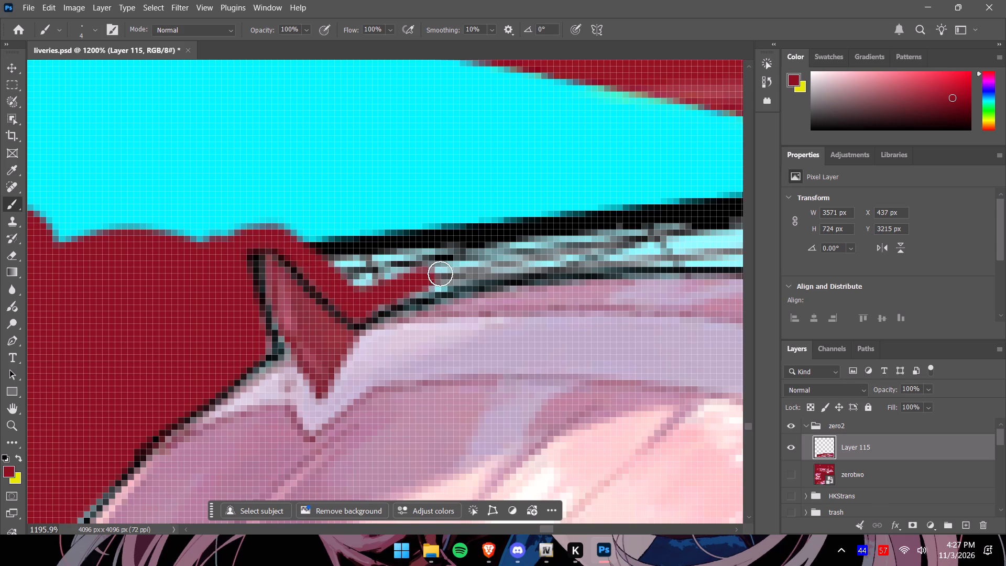
drag(440, 274, 629, 241)
drag(628, 242, 516, 259)
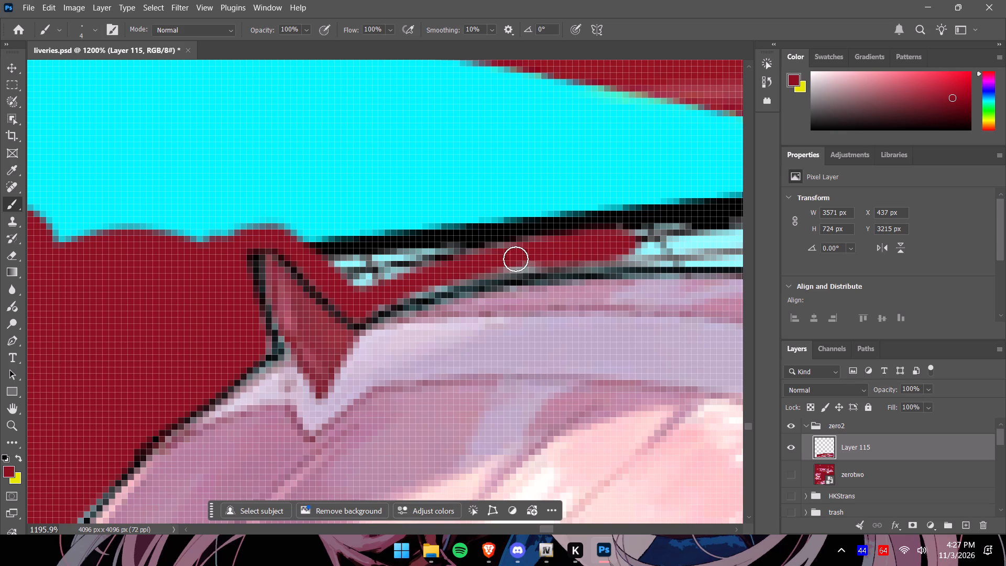
drag(516, 259, 330, 259)
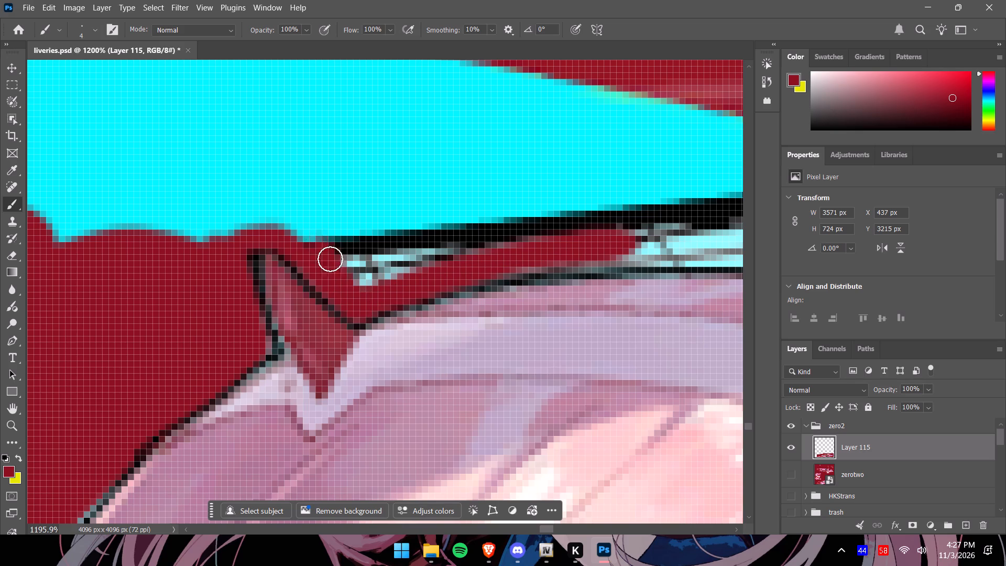
drag(330, 259, 500, 234)
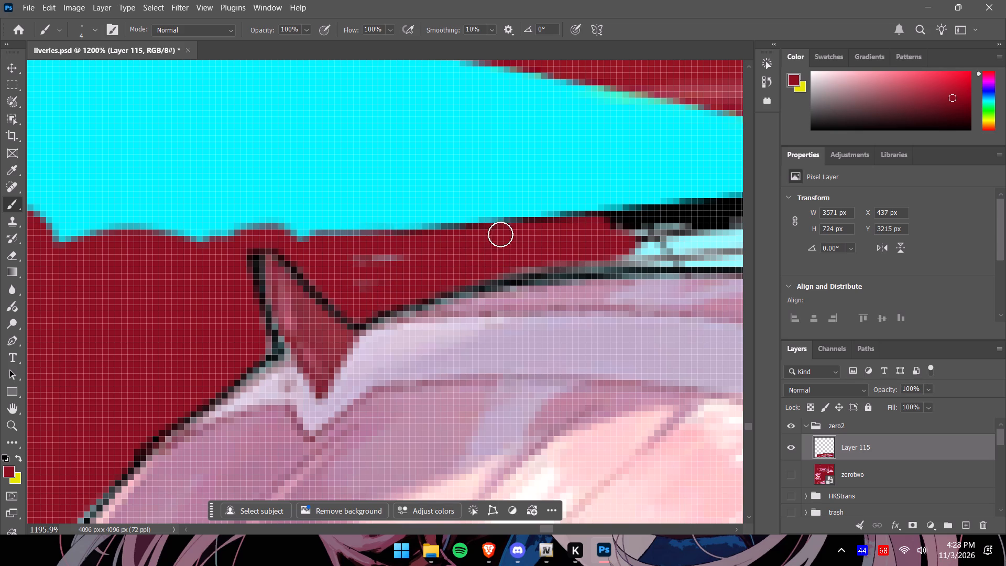
drag(500, 234, 340, 256)
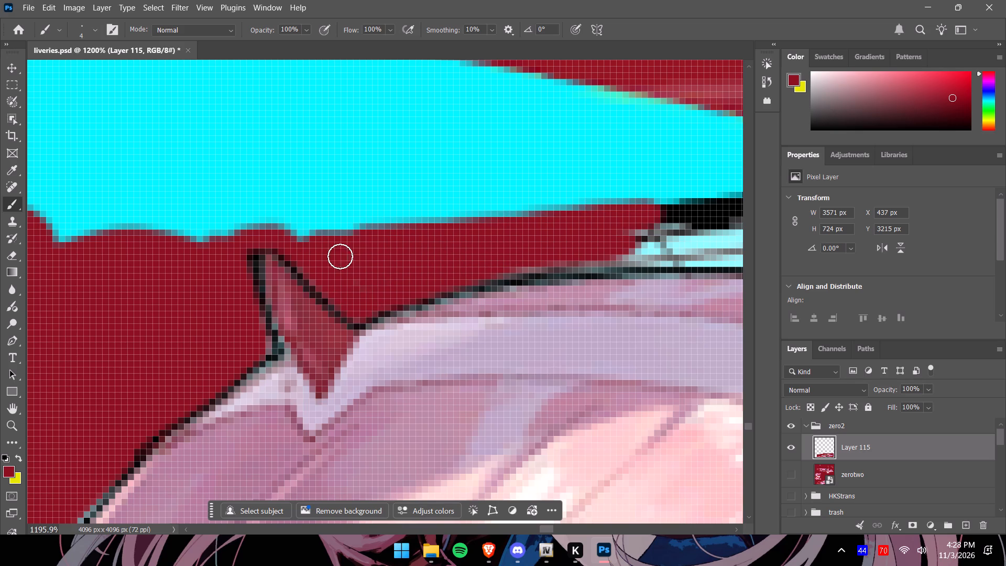
drag(340, 256, 684, 229)
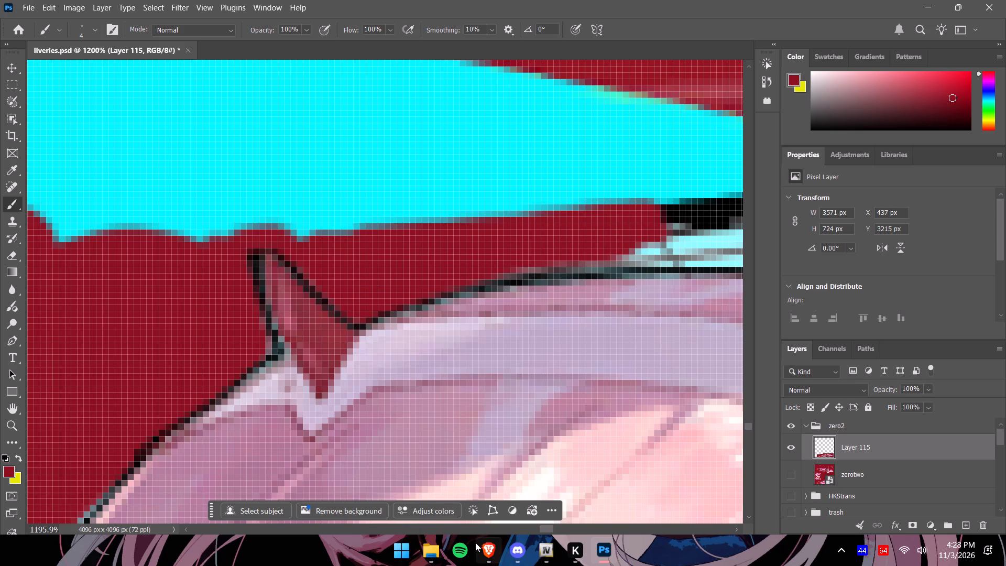
Extend the background red above the right horn, covering the thick black line up to the pointed end of the cyan area.
drag(550, 531, 556, 530)
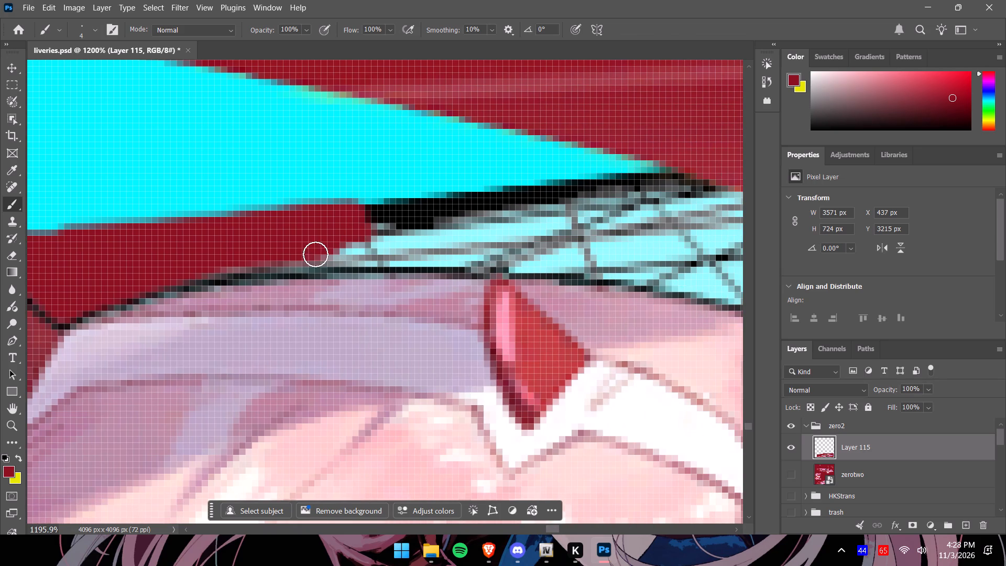
drag(215, 258, 448, 246)
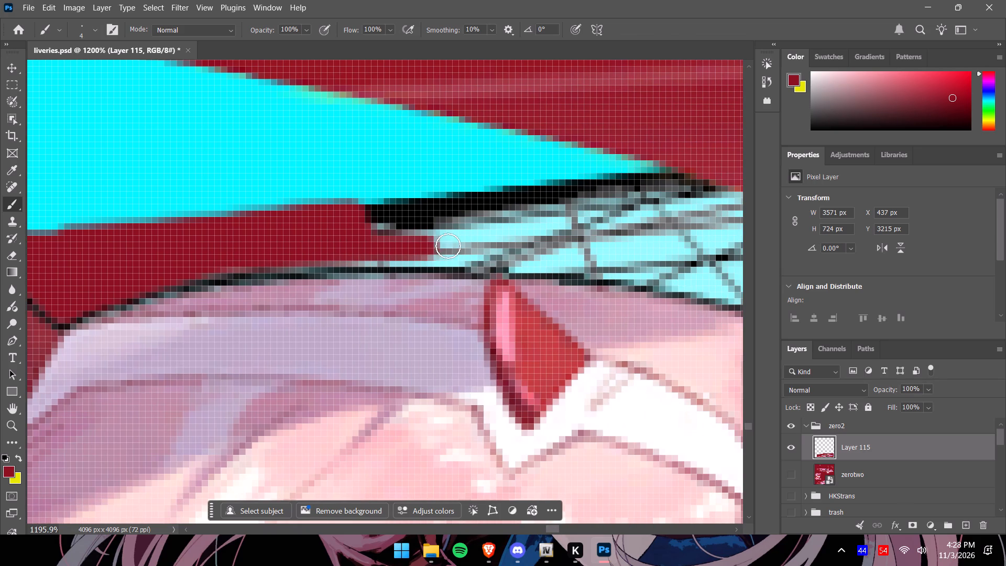
drag(448, 246, 330, 250)
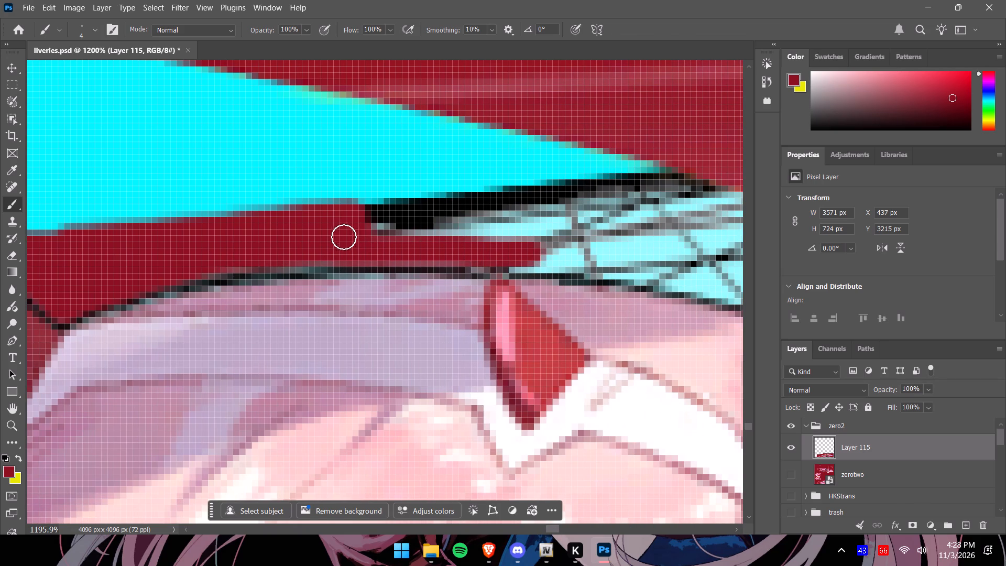
drag(348, 234, 586, 208)
drag(336, 222, 558, 194)
drag(294, 215, 706, 175)
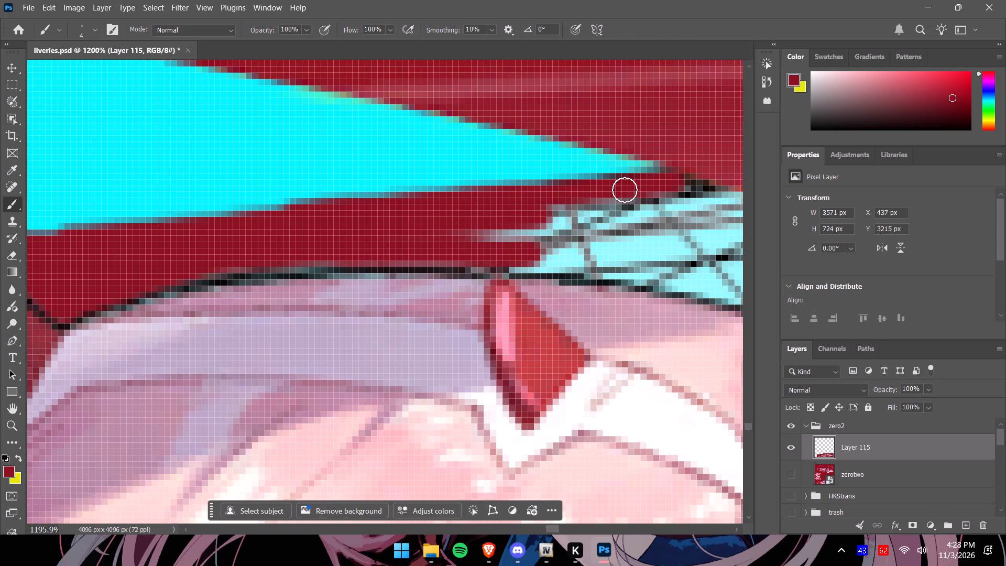
drag(447, 221, 644, 154)
Fill the leftover wireframe patches directly above the right horn with background red, down to the black hair outline.
drag(439, 254, 485, 242)
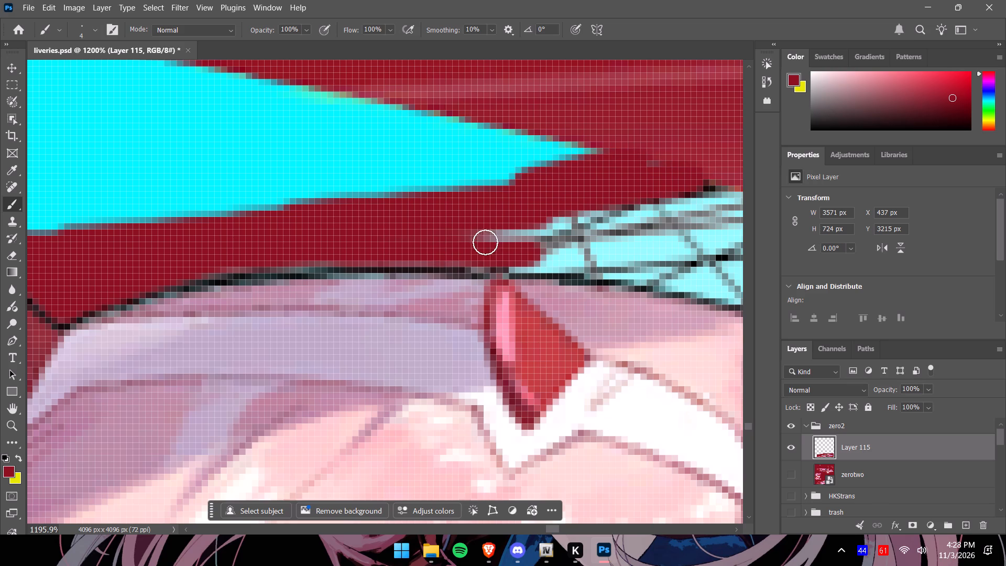
drag(485, 242, 652, 213)
drag(446, 259, 636, 238)
drag(488, 260, 621, 255)
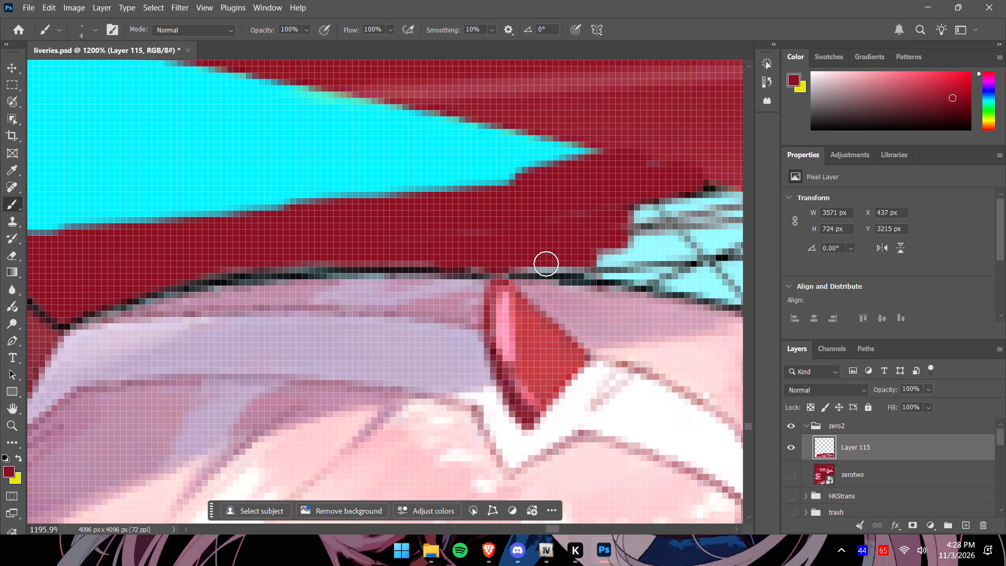
drag(528, 264, 703, 266)
Paint a background red band along the outer edge of the black hair outline, beyond the right horn.
drag(552, 530, 556, 530)
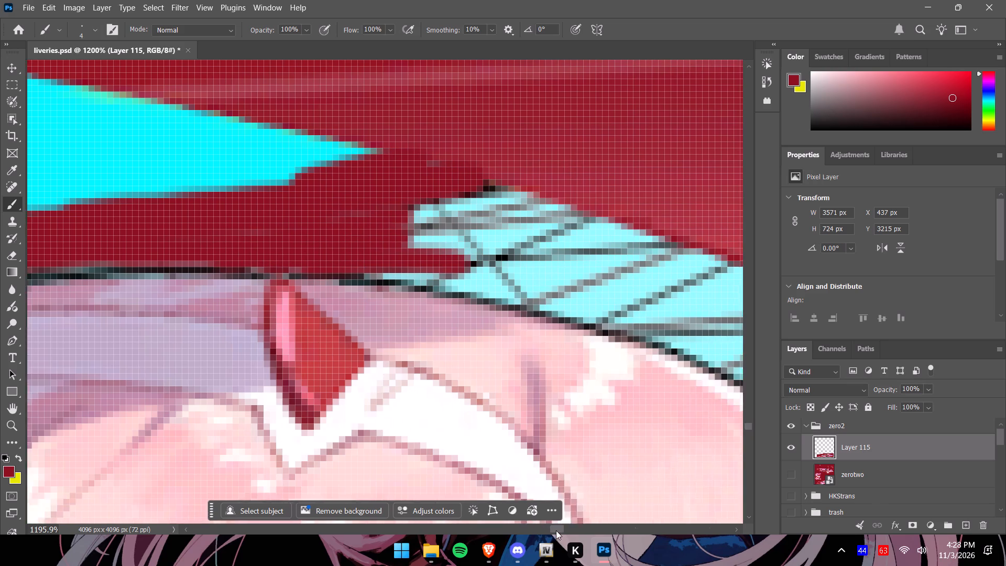
drag(556, 530, 559, 530)
drag(219, 260, 394, 298)
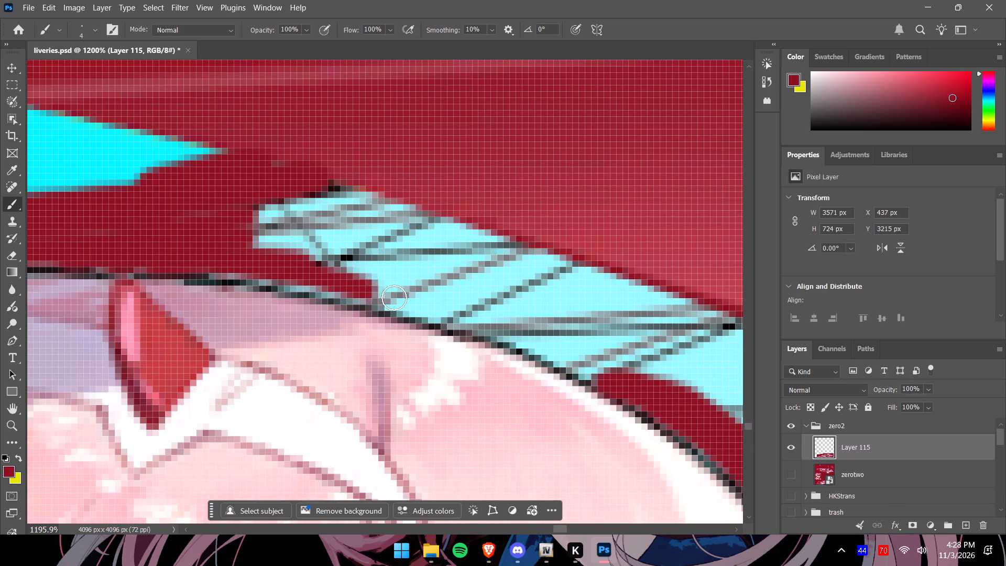
drag(394, 298, 662, 400)
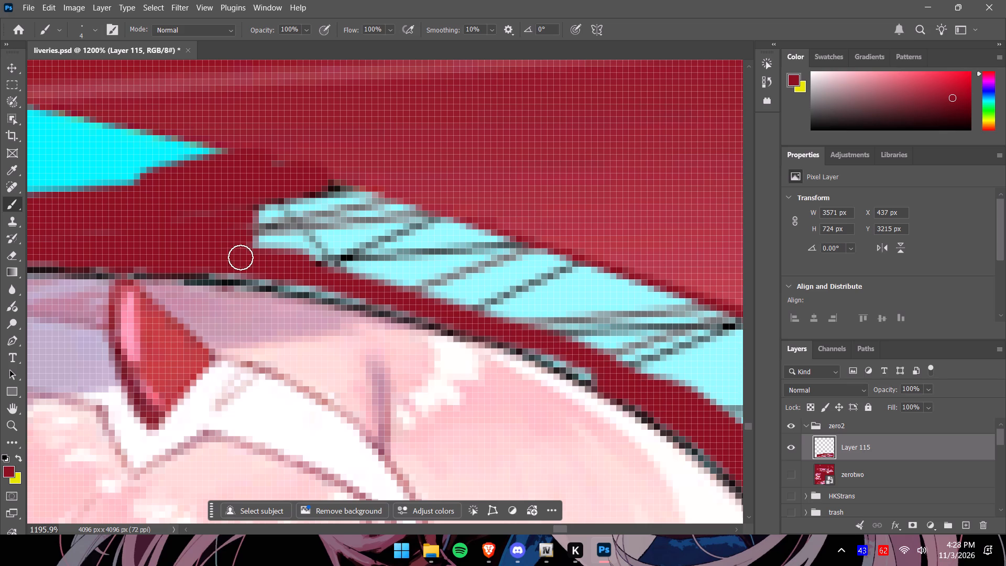
drag(216, 257, 504, 332)
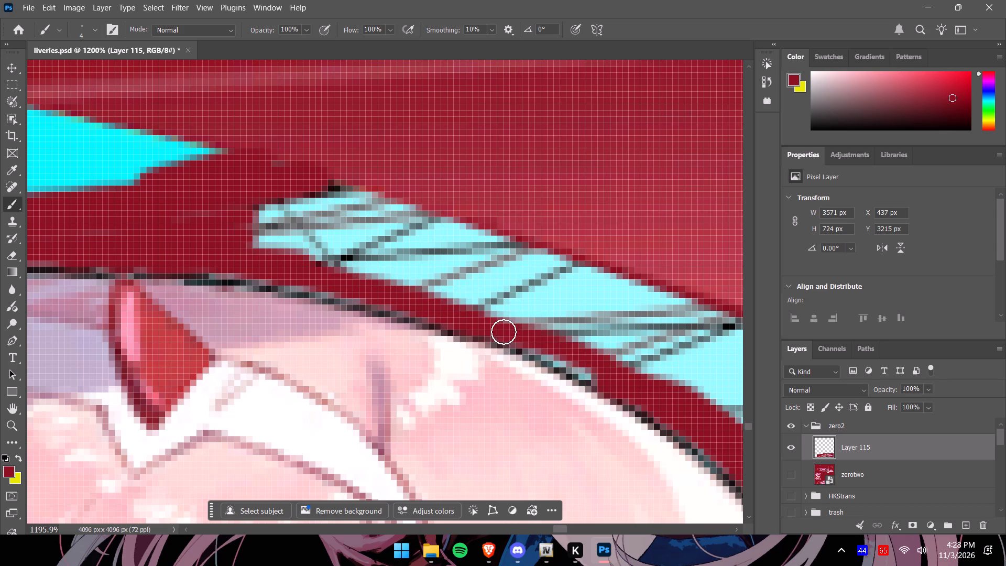
drag(504, 332, 646, 397)
Fill the narrow wireframe strip above that red band with background red, working outward up to the gradient's edge.
drag(156, 236, 244, 208)
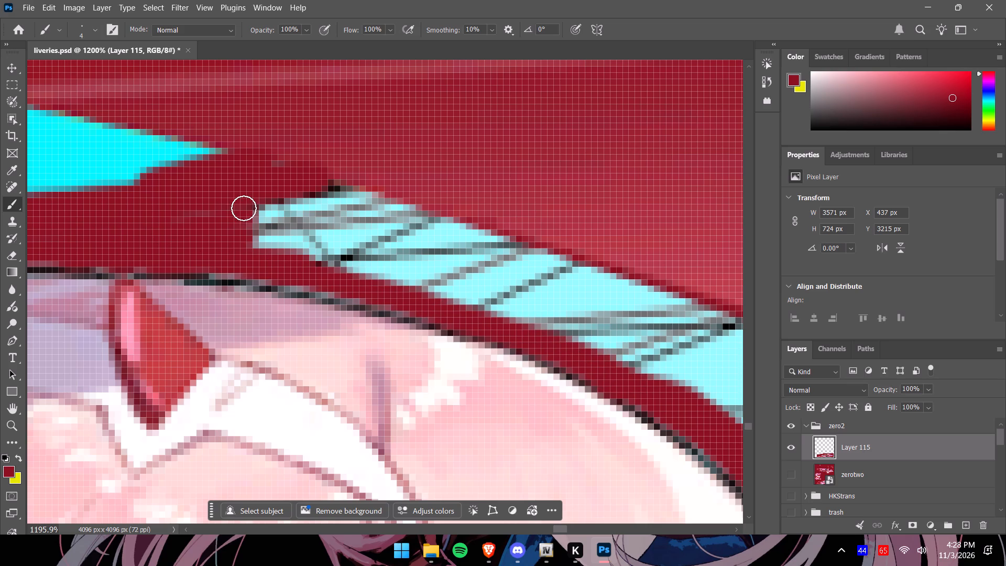
drag(244, 208, 506, 231)
drag(271, 196, 444, 209)
drag(245, 242, 400, 189)
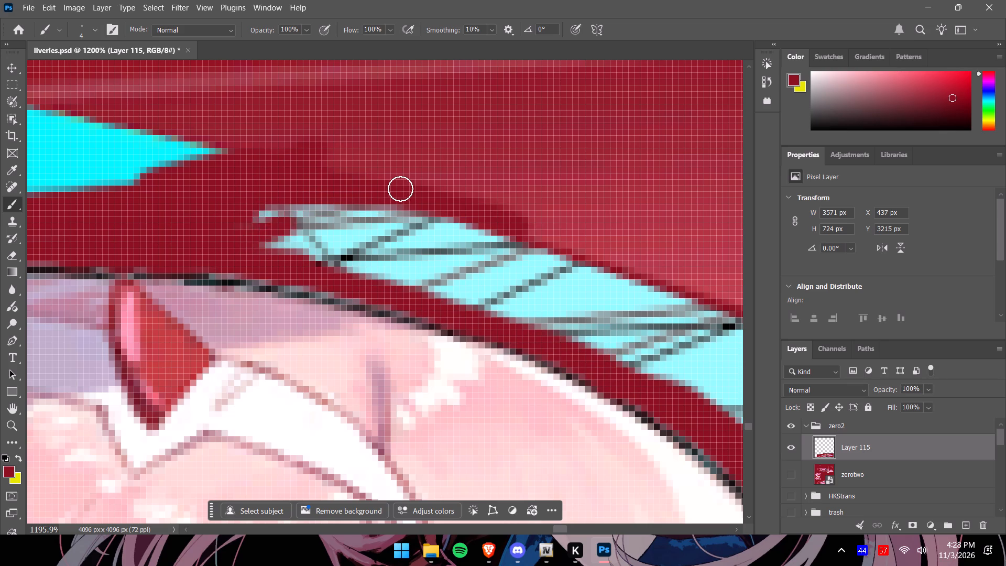
drag(400, 189, 399, 189)
drag(246, 228, 405, 166)
drag(229, 257, 436, 196)
drag(255, 253, 483, 225)
drag(279, 262, 531, 235)
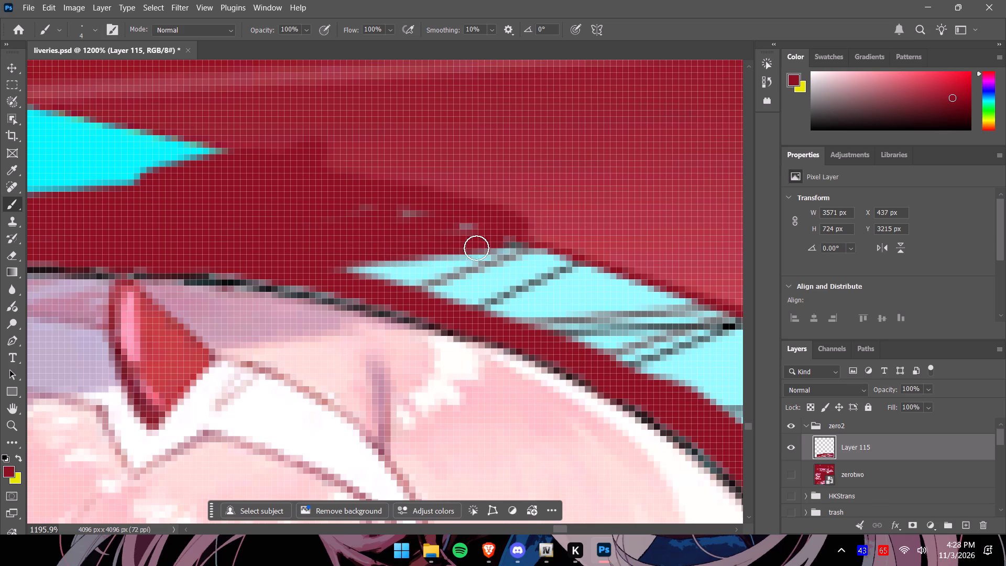
drag(305, 275, 581, 244)
drag(373, 288, 620, 260)
drag(427, 304, 672, 277)
drag(445, 309, 683, 280)
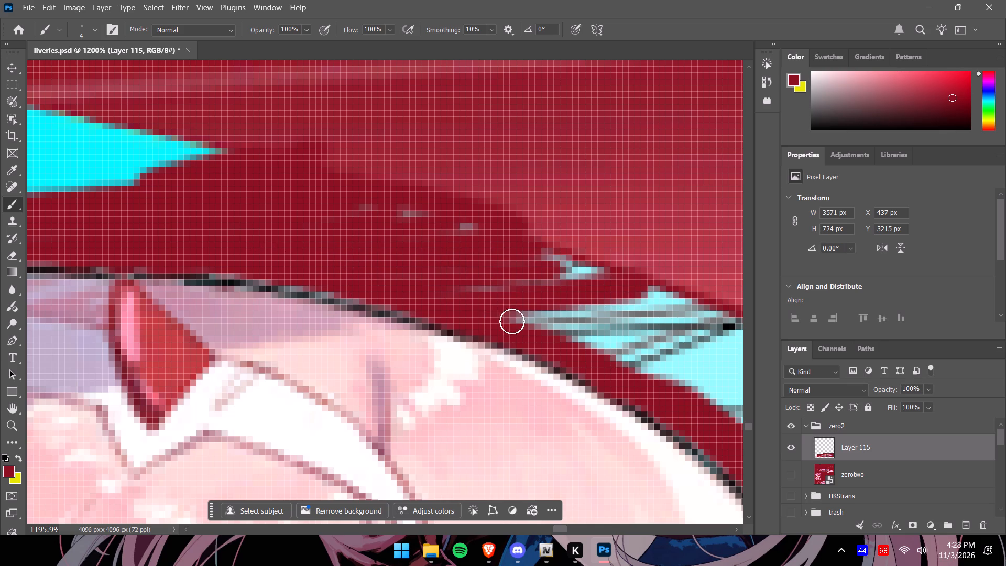
drag(490, 321, 688, 295)
Cover the leftover cyan and grey specks inside the filled strip with background red.
drag(324, 212, 575, 258)
drag(390, 235, 580, 266)
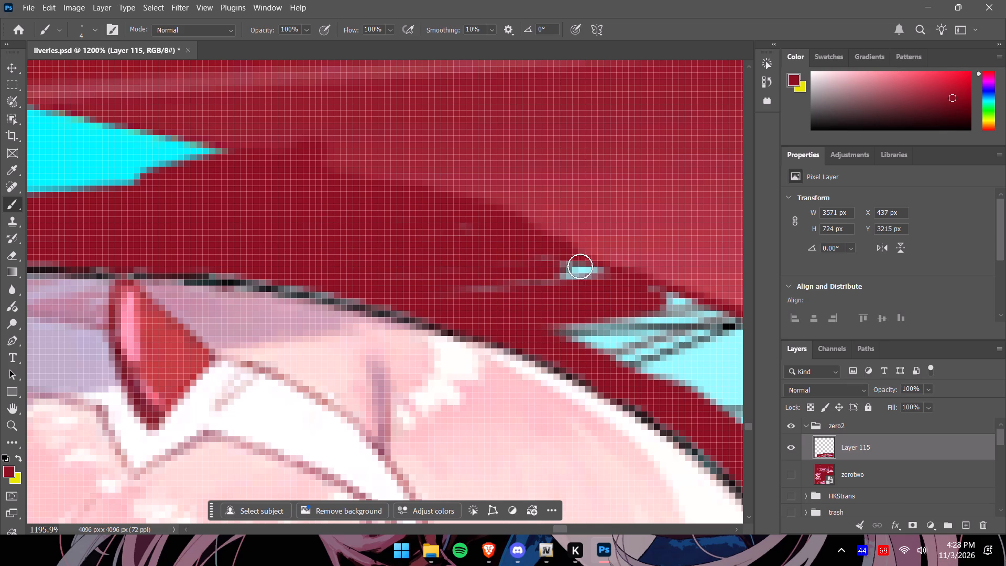
drag(580, 266, 636, 283)
drag(409, 278, 612, 275)
drag(447, 282, 594, 259)
drag(436, 223, 674, 296)
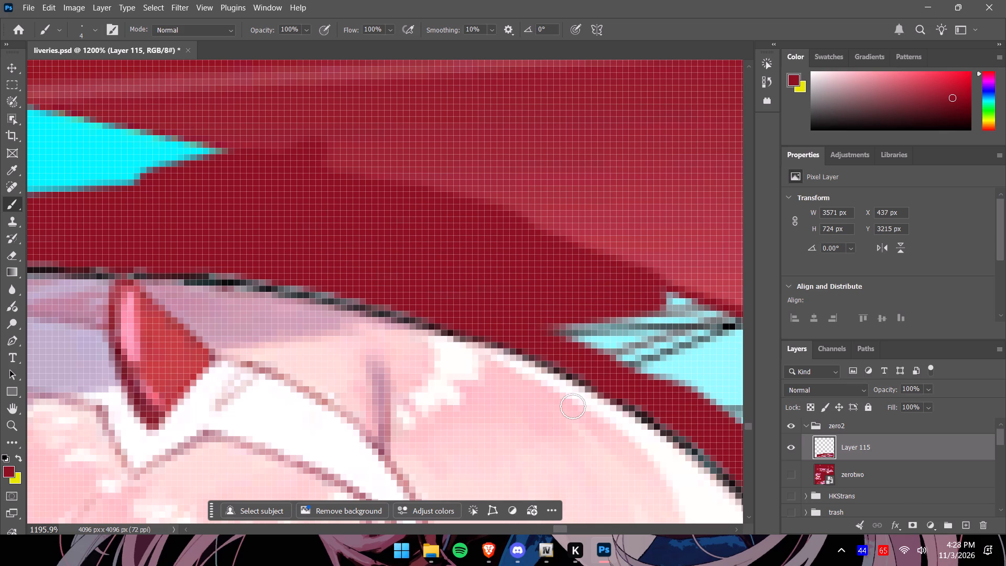
Enlarge the hard brush to 14 px and extend the background red over the wireframe further down the hair's curve.
drag(565, 529, 572, 529)
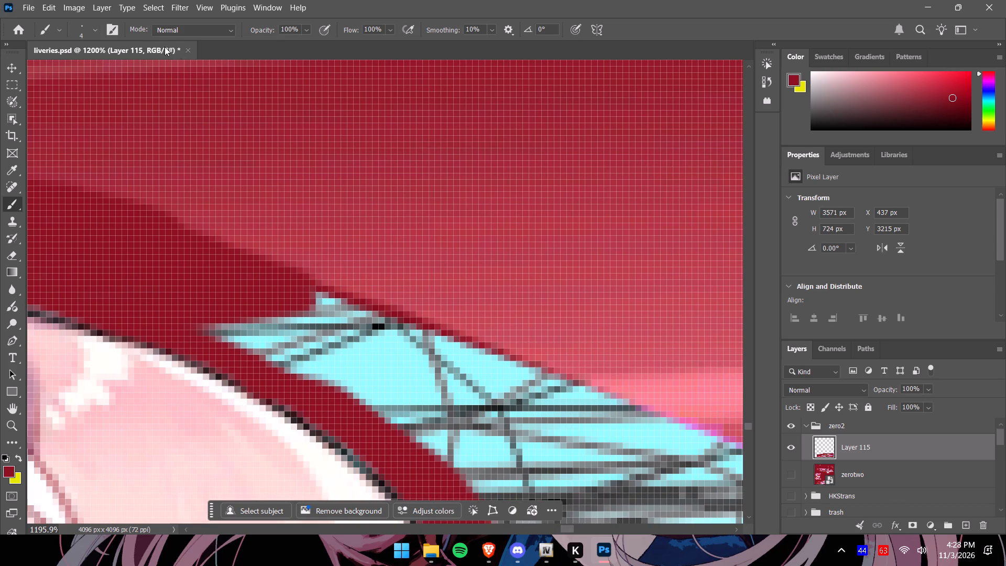
click(94, 28)
drag(74, 69, 79, 69)
click(96, 34)
drag(222, 301, 333, 335)
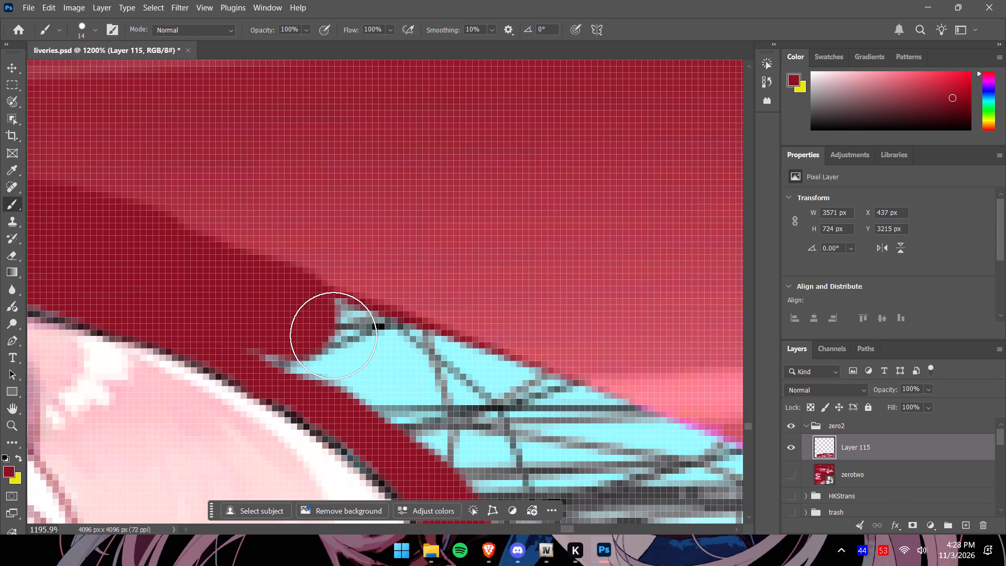
drag(333, 335, 492, 411)
drag(269, 322, 553, 455)
Cover the remaining wireframe area beside the hair with background red, from the hair outline out to the rounded tip.
alt+scroll(609, 388, down, 10)
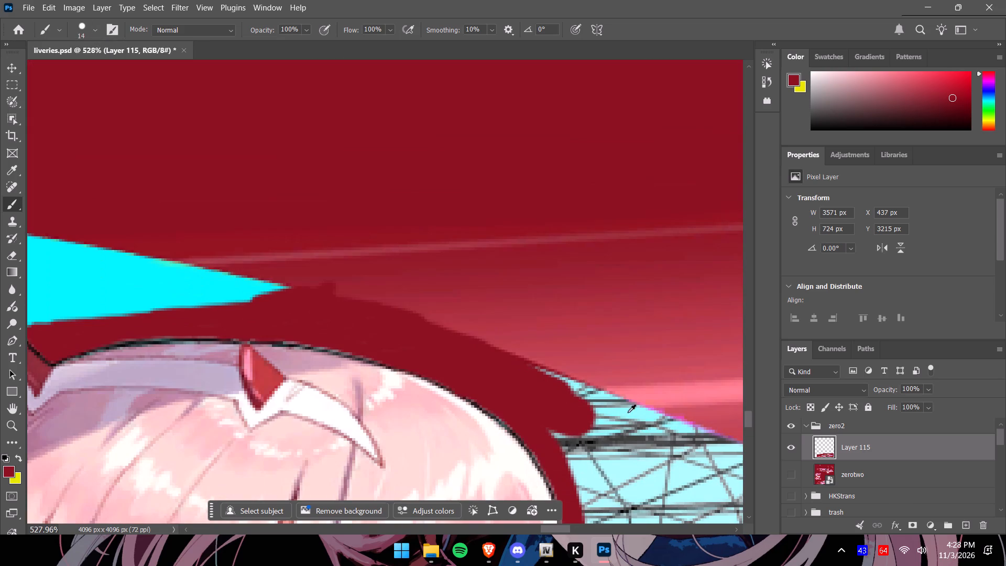
drag(561, 529, 579, 529)
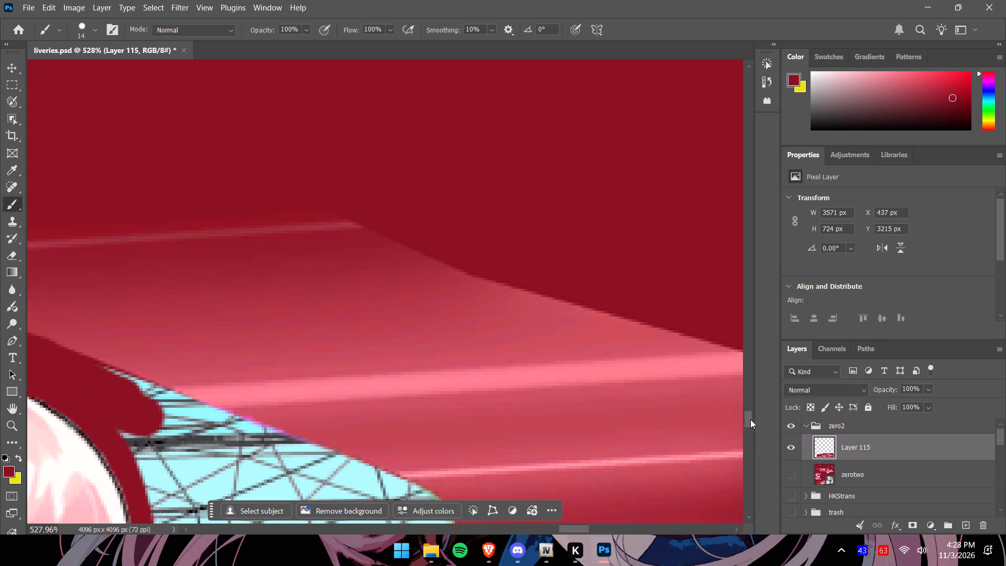
drag(753, 418, 753, 422)
drag(167, 505, 170, 462)
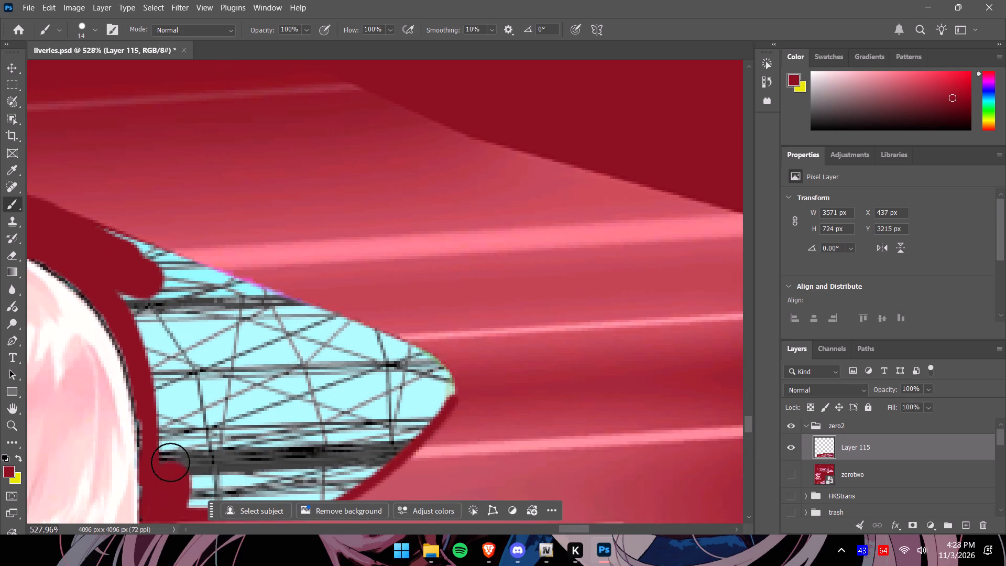
drag(170, 462, 166, 473)
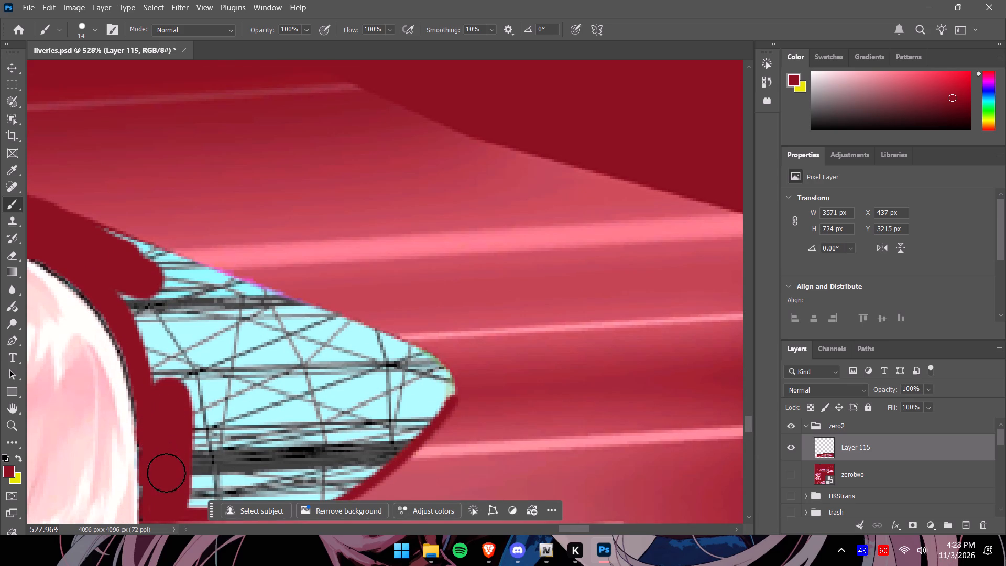
drag(166, 473, 441, 380)
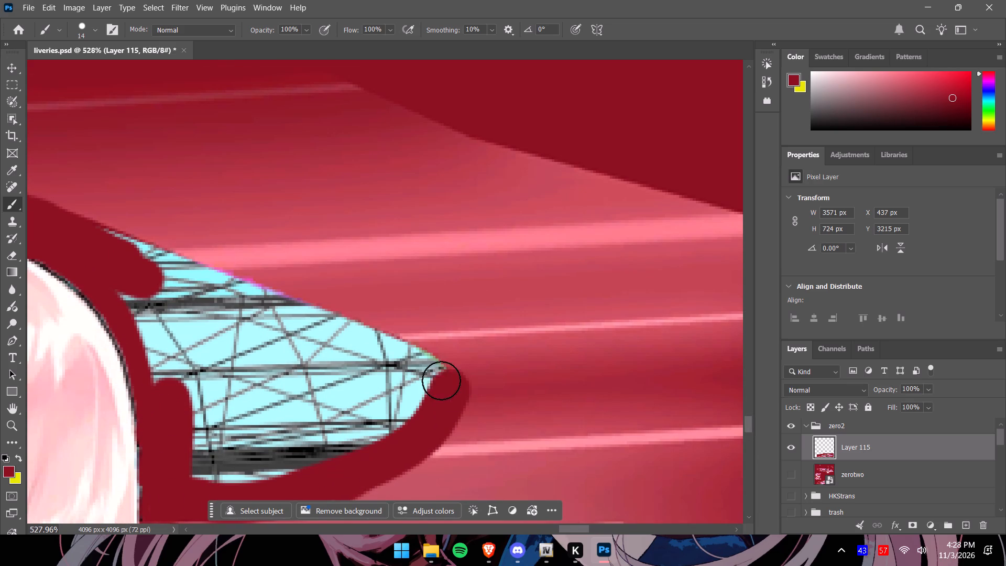
drag(441, 380, 223, 287)
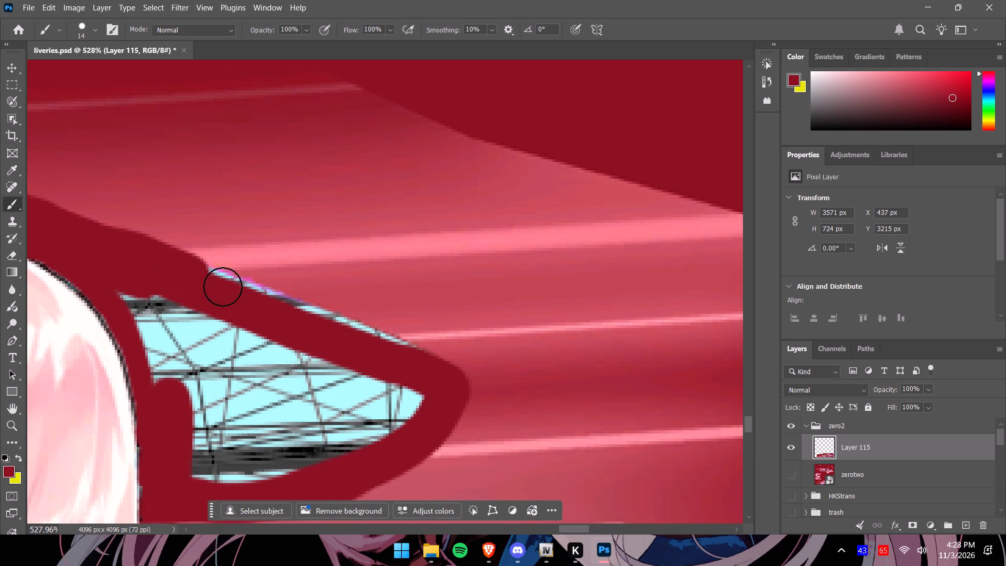
drag(223, 287, 141, 331)
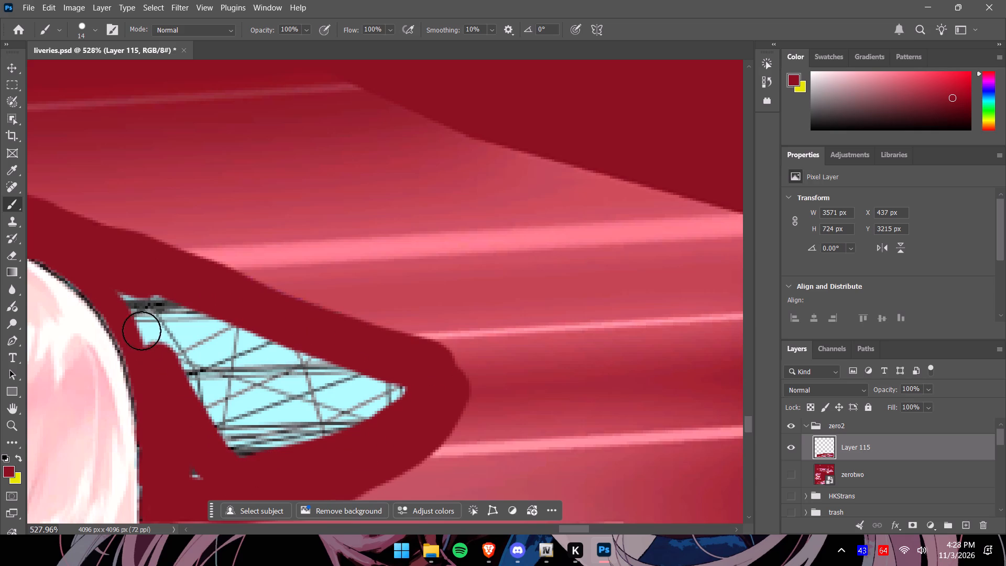
drag(141, 331, 195, 451)
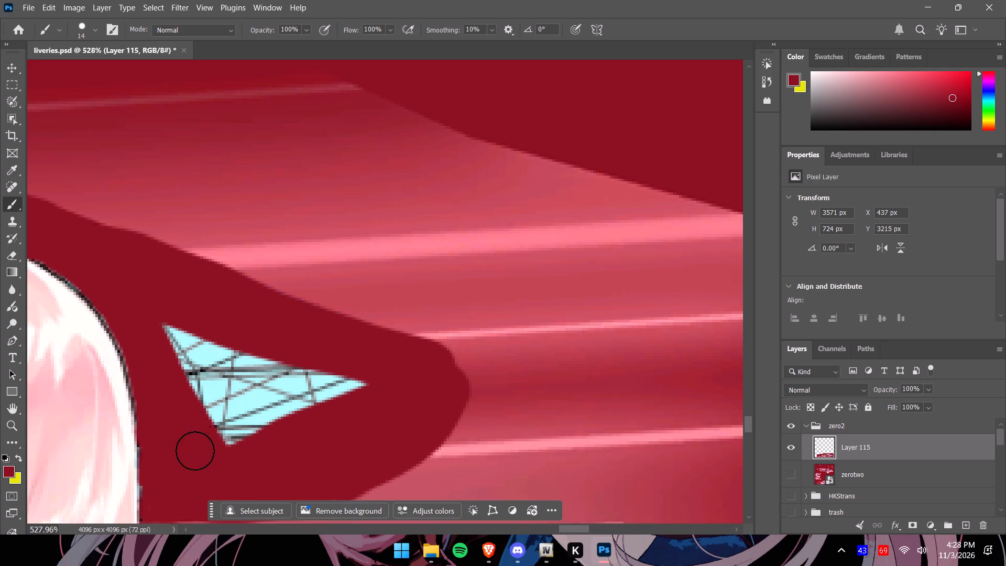
drag(195, 451, 316, 379)
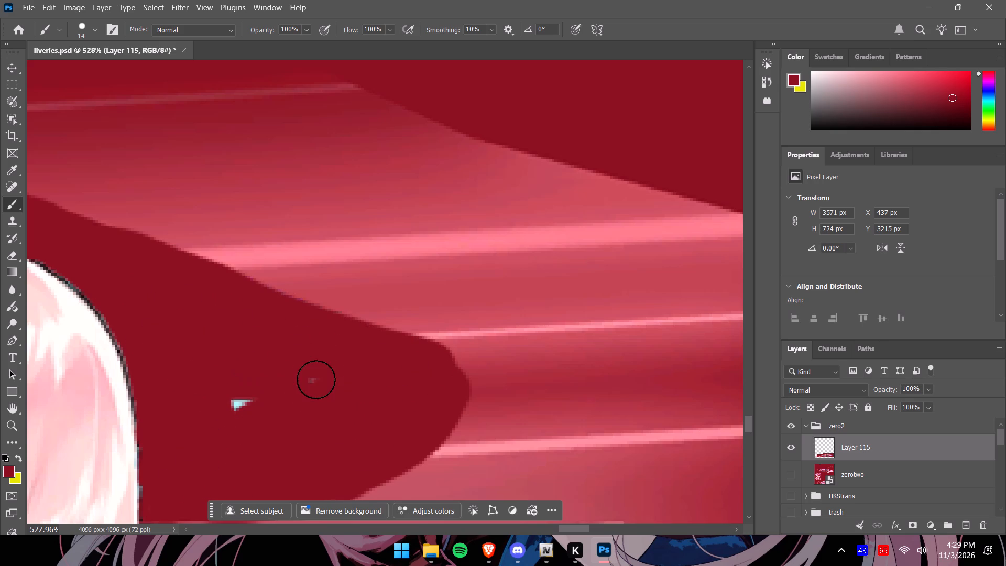
drag(316, 379, 227, 420)
With a 14 px Soft Round brush, sample the gradient's lighter red and paint it over the dark red between right horn and cyan tip.
alt+scroll(240, 364, down, 12)
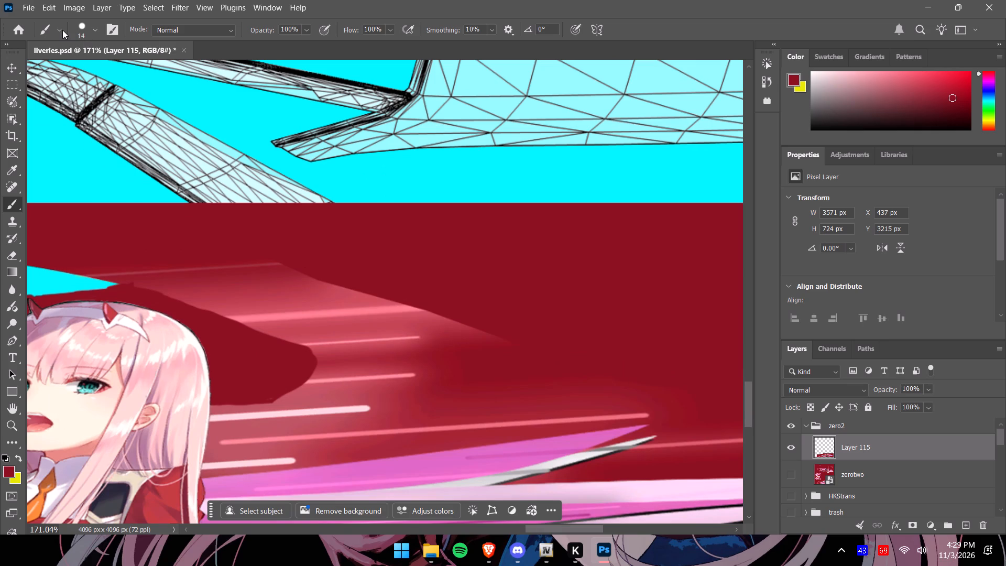
click(95, 28)
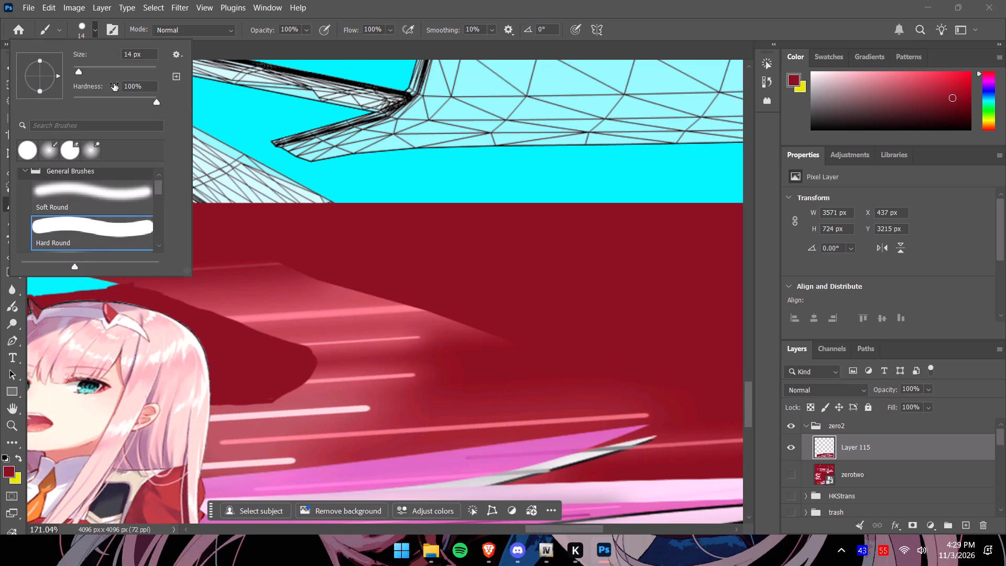
click(103, 190)
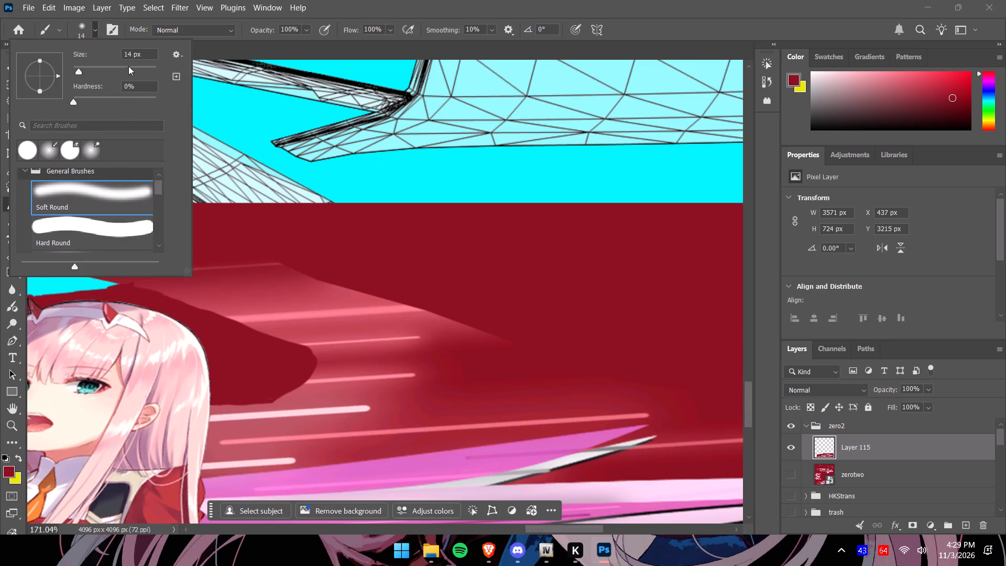
click(94, 34)
alt+scroll(138, 291, up, 11)
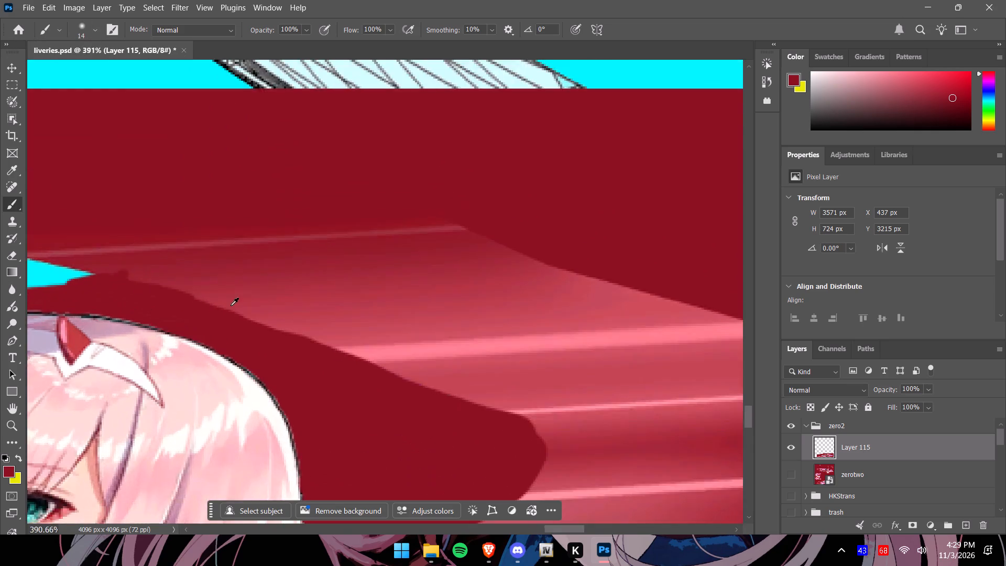
alt+scroll(231, 306, up, 1)
alt+click(251, 280)
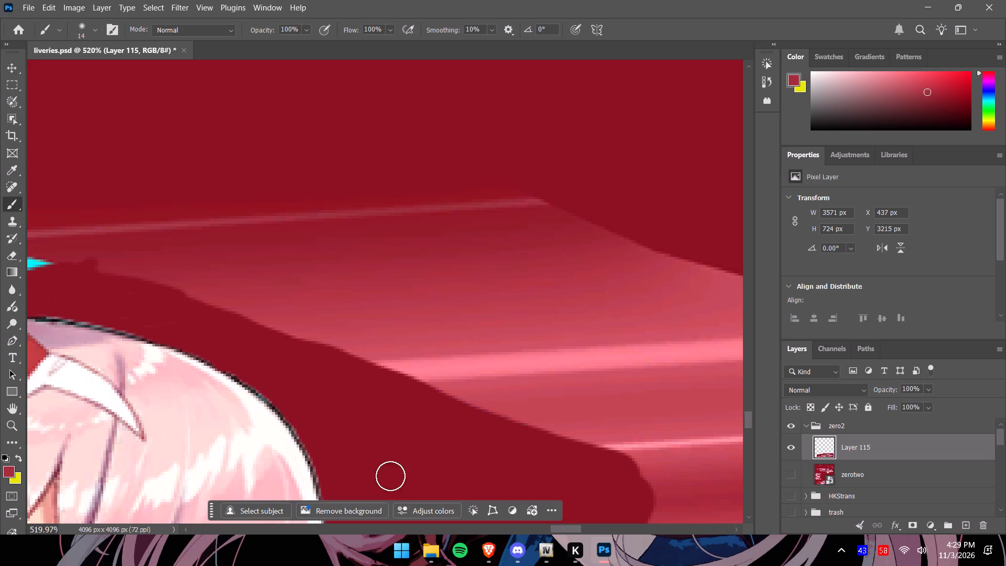
drag(557, 529, 548, 534)
drag(143, 302, 188, 294)
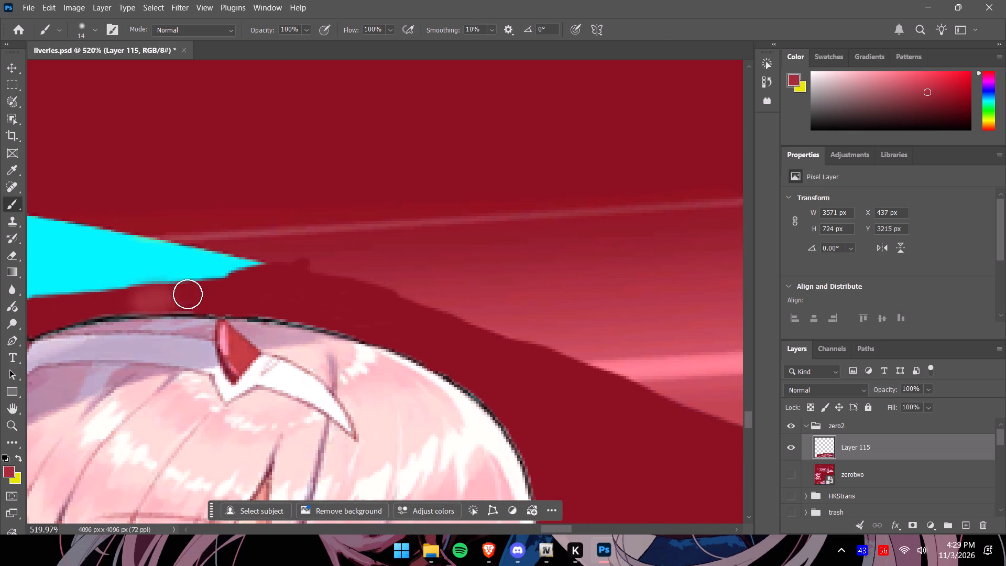
drag(188, 294, 427, 254)
Resample lighter gradient reds and softly paint them over the dark red along the hair outline just past the right horn.
alt+click(459, 291)
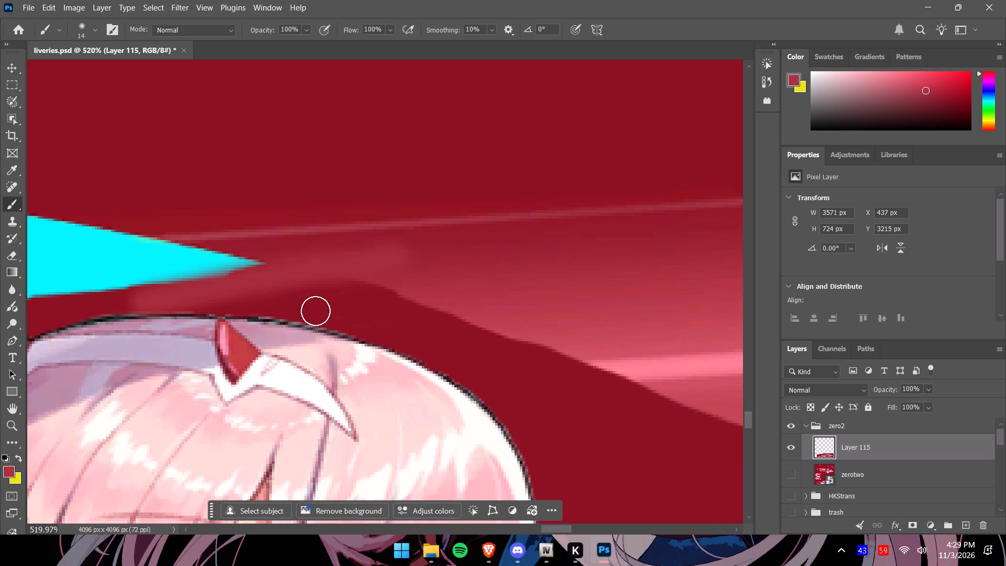
drag(205, 305, 462, 265)
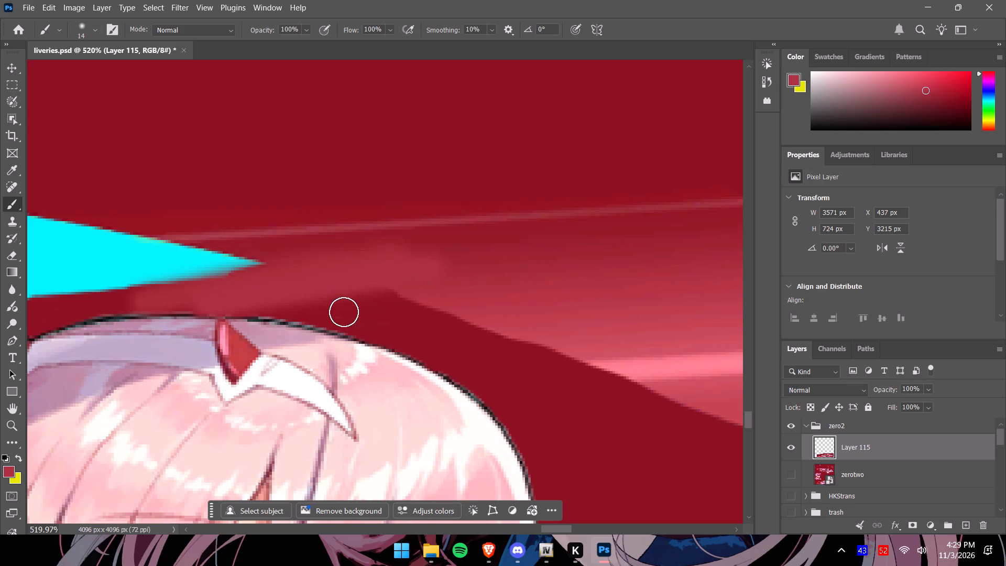
alt+click(465, 307)
drag(266, 311, 340, 294)
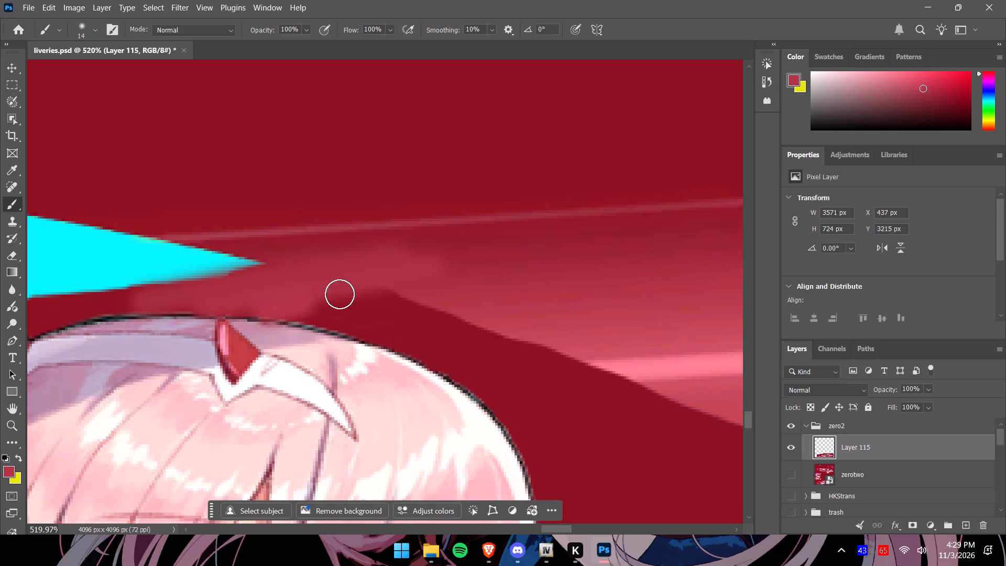
drag(340, 294, 507, 266)
alt+click(488, 310)
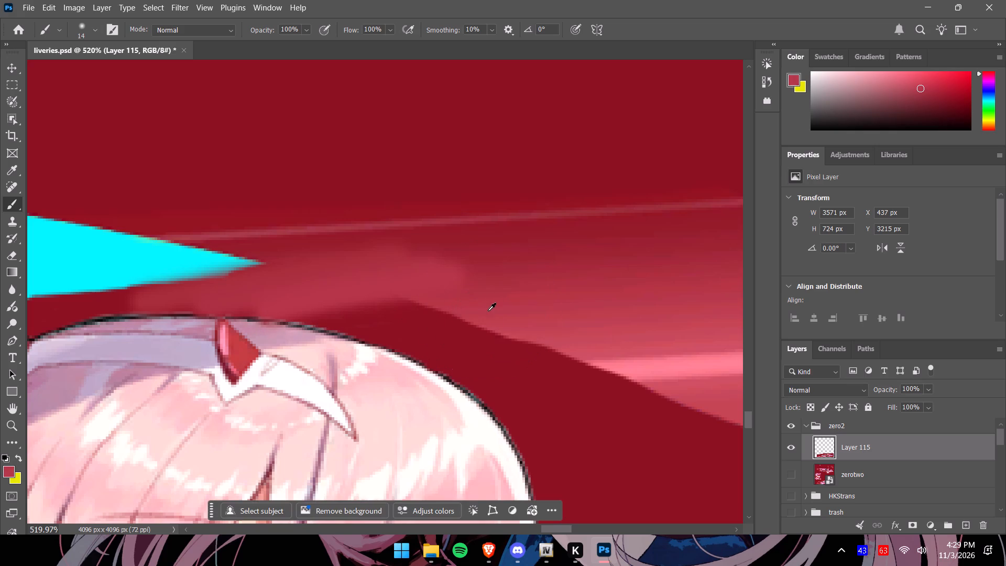
drag(324, 322, 520, 278)
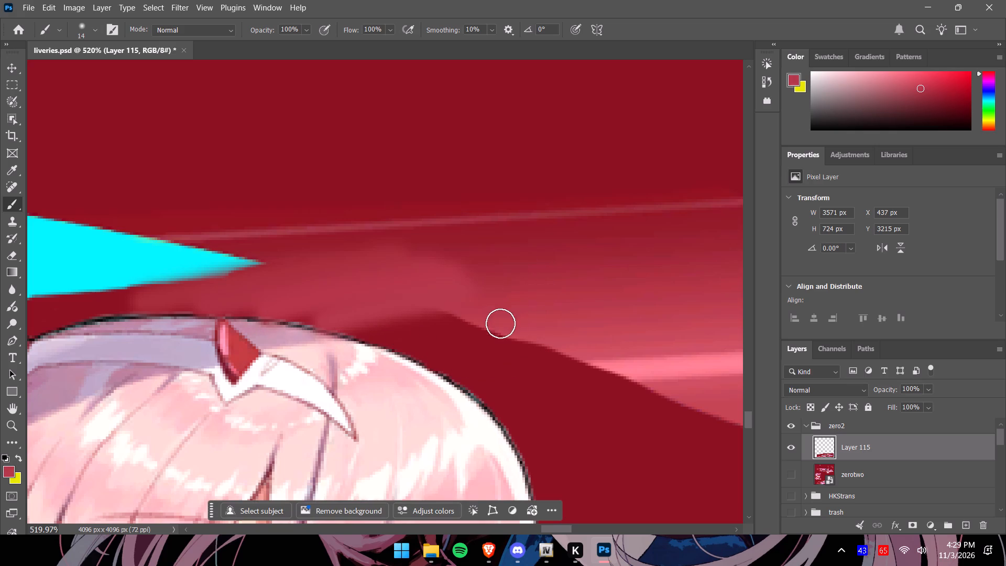
Sample progressively lighter gradient reds and softly paint them over the dark red along the hair outline, down to the broad pink highlight's level.
alt+click(500, 323)
drag(358, 332, 540, 291)
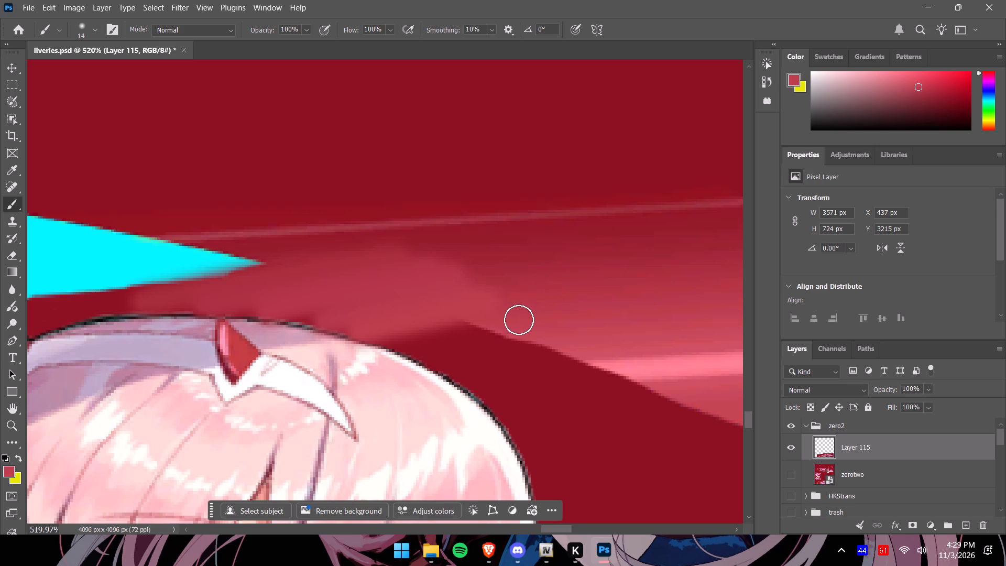
alt+click(523, 329)
drag(389, 343, 573, 301)
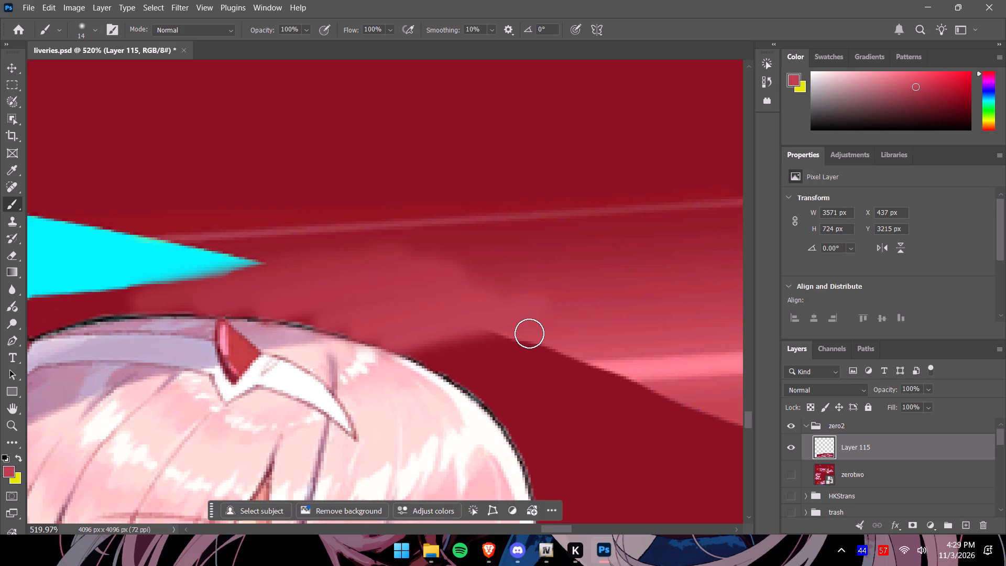
alt+click(531, 333)
drag(420, 353, 608, 312)
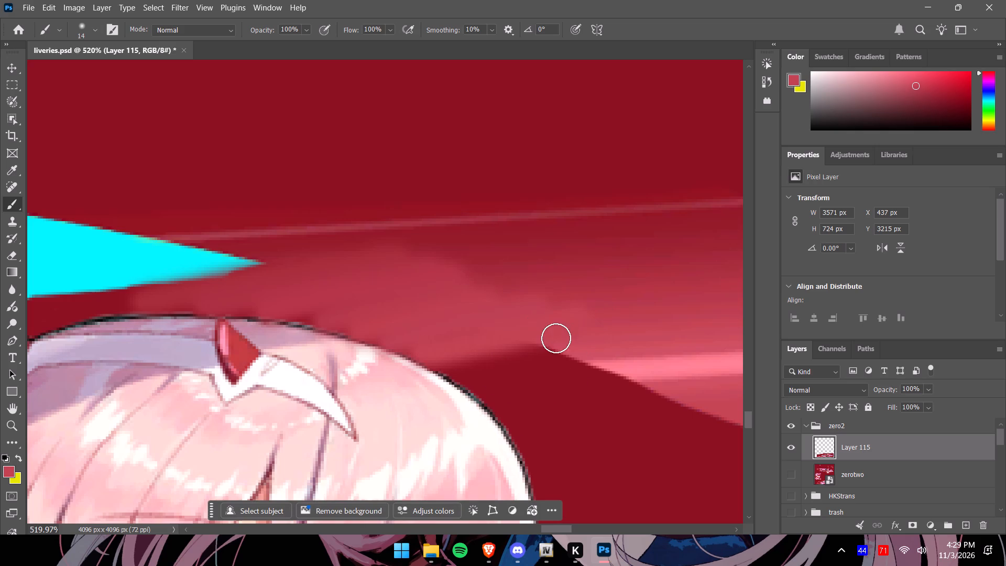
alt+click(567, 348)
drag(446, 366, 597, 325)
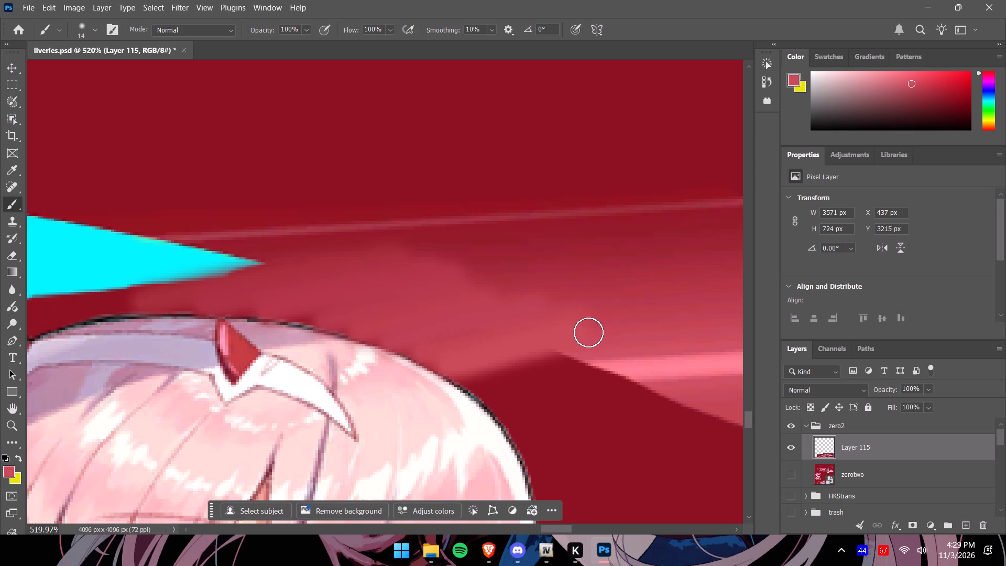
alt+click(579, 353)
drag(468, 378, 549, 354)
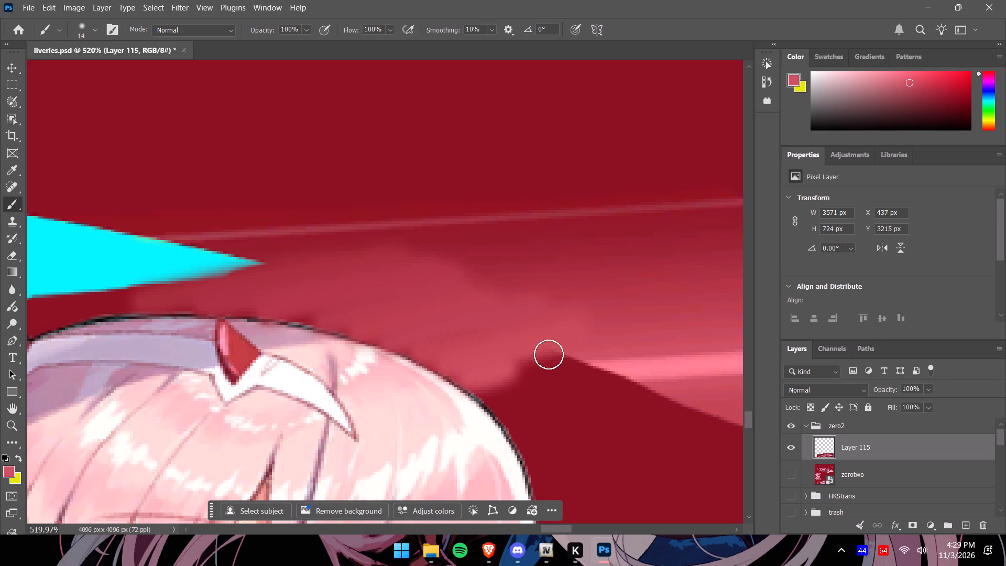
drag(549, 354, 655, 314)
alt+click(619, 356)
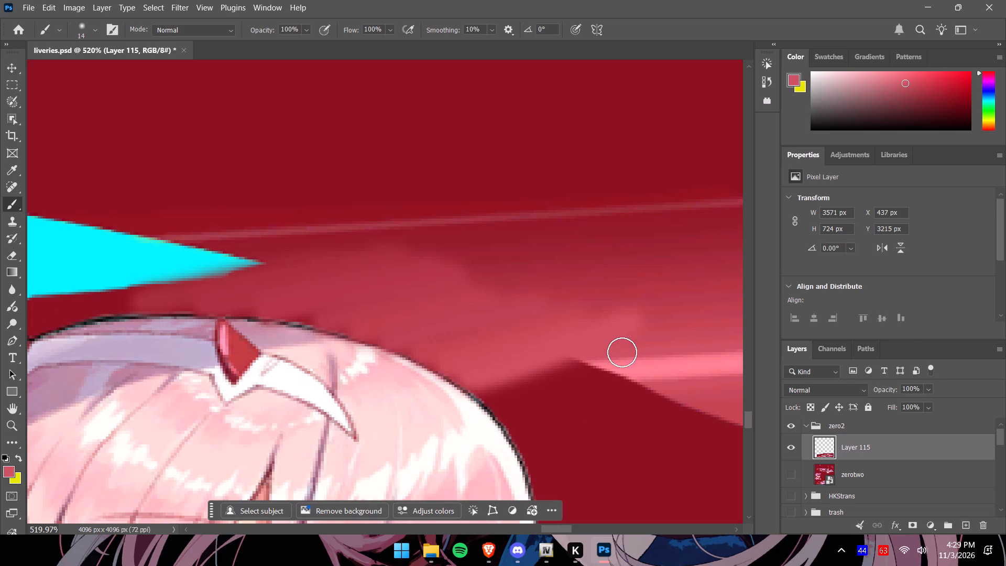
drag(607, 353, 475, 386)
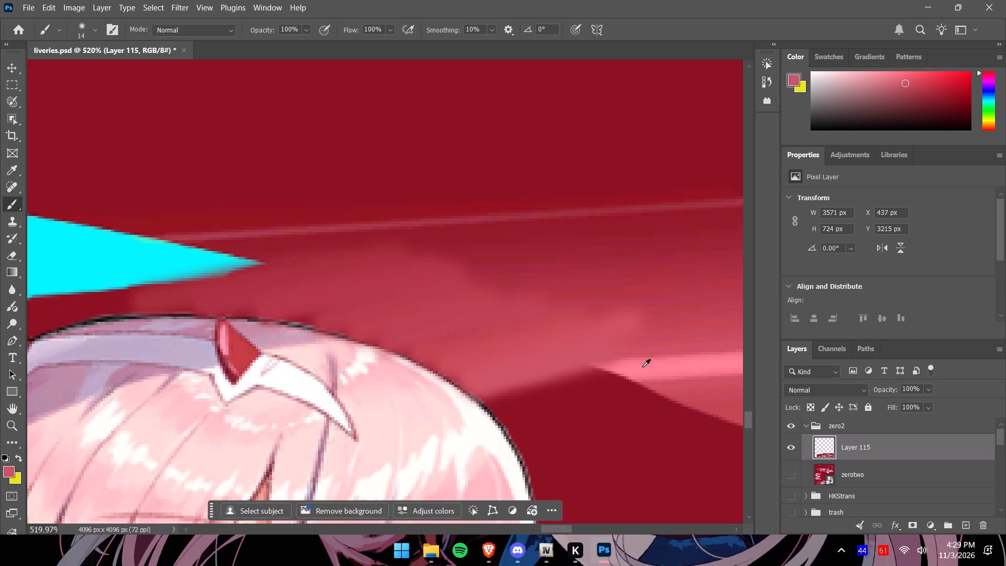
Sample the broad highlight's bright pink and extend the stripe across the dark red to the hair outline.
alt+click(646, 371)
drag(599, 377, 496, 406)
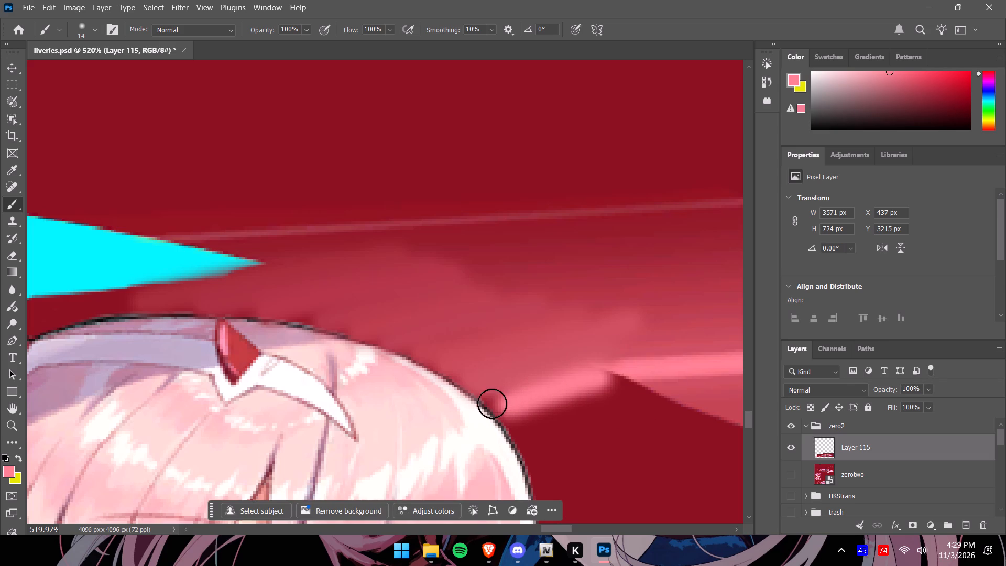
drag(488, 398, 627, 366)
drag(577, 386, 658, 369)
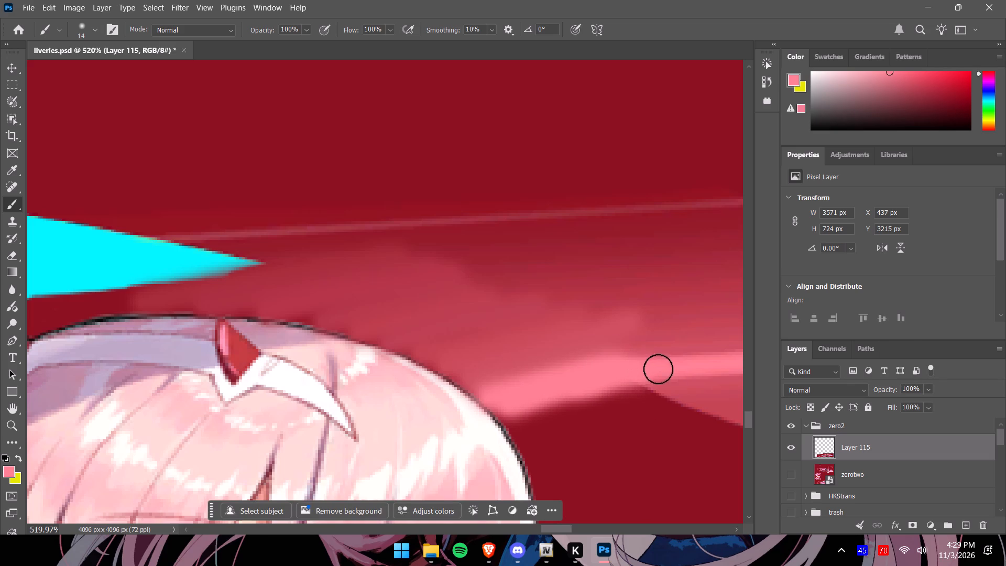
drag(658, 369, 700, 363)
Sample the surrounding gradient reds and soften the patchy transitions above the extended pink highlight.
alt+scroll(588, 418, down, 6)
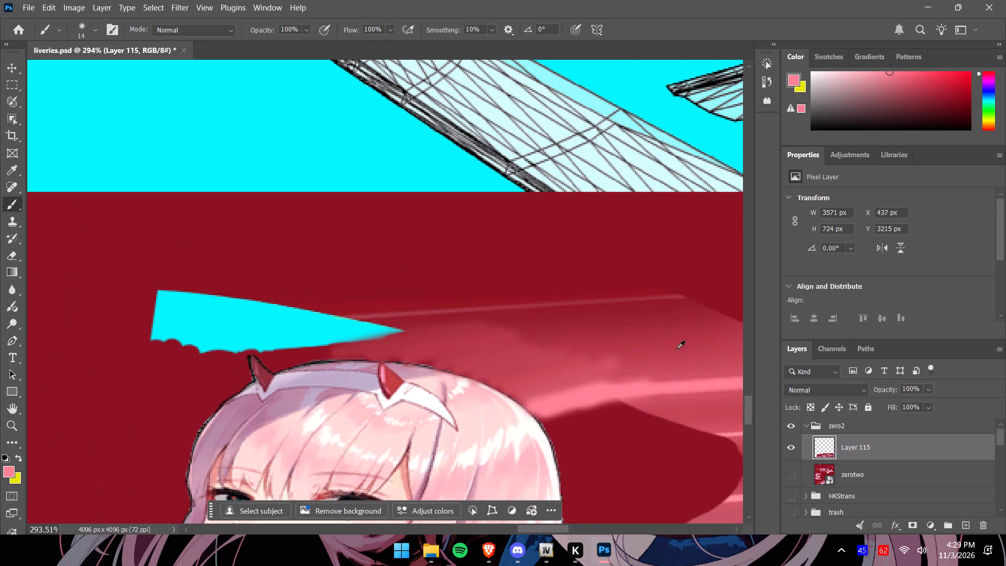
alt+scroll(677, 348, up, 11)
alt+click(614, 360)
drag(614, 360, 450, 402)
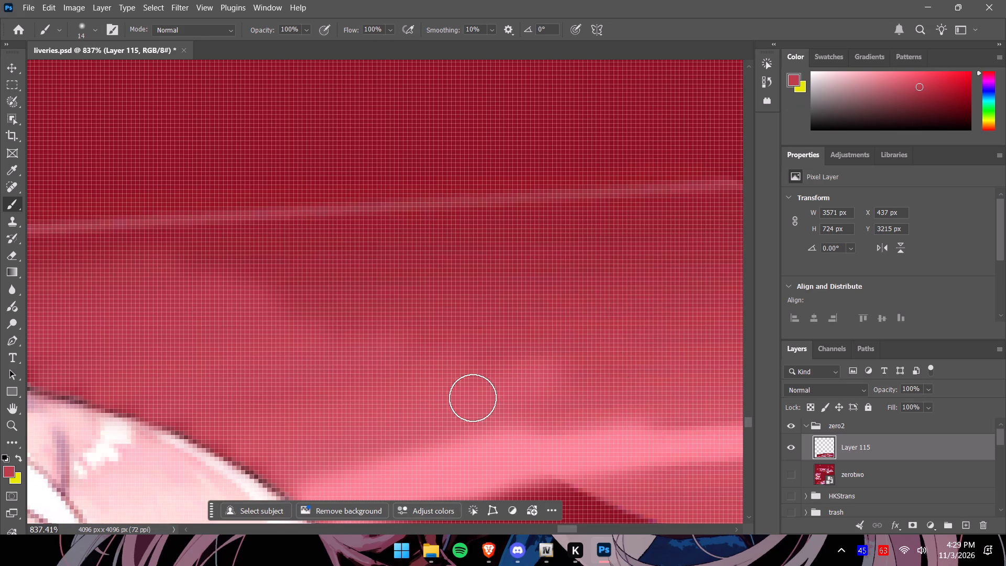
drag(602, 360, 449, 387)
drag(588, 336, 419, 367)
drag(557, 341, 537, 347)
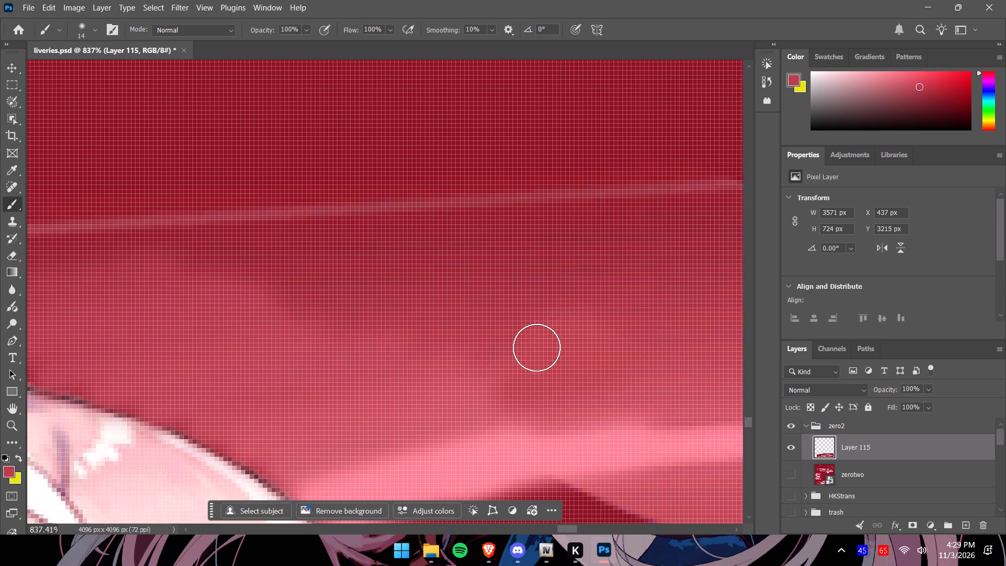
drag(537, 347, 433, 371)
alt+click(476, 318)
drag(495, 301, 371, 321)
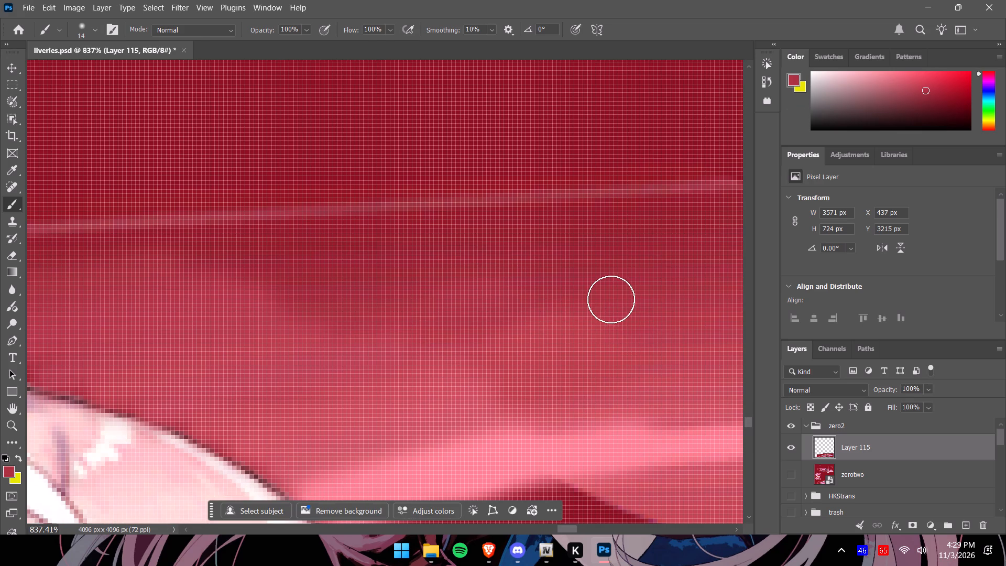
drag(610, 299, 448, 334)
Sample the red just beneath the broad pink highlight and paint a band of it across to the hair outline.
alt+scroll(622, 379, down, 13)
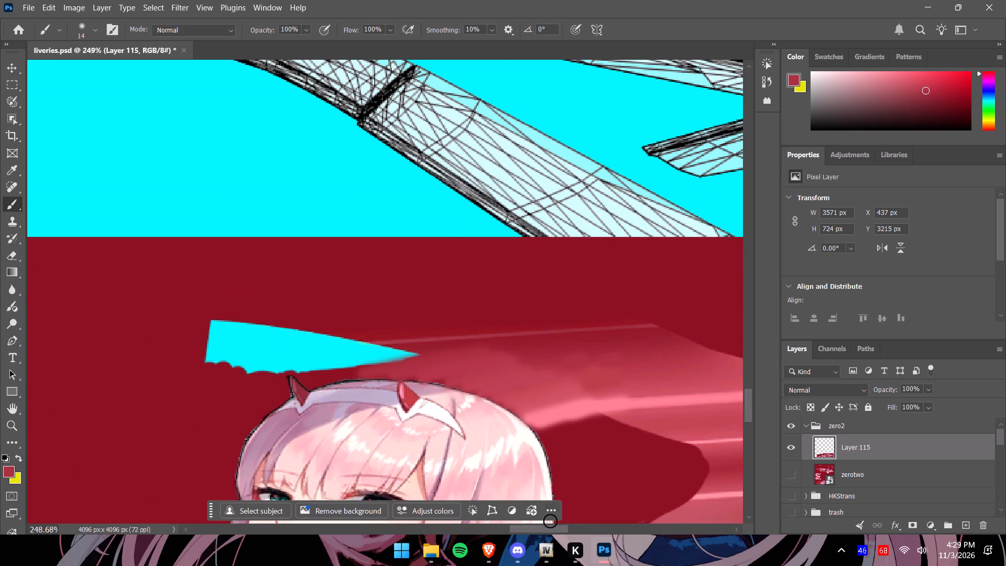
drag(561, 530, 583, 528)
alt+scroll(395, 446, up, 10)
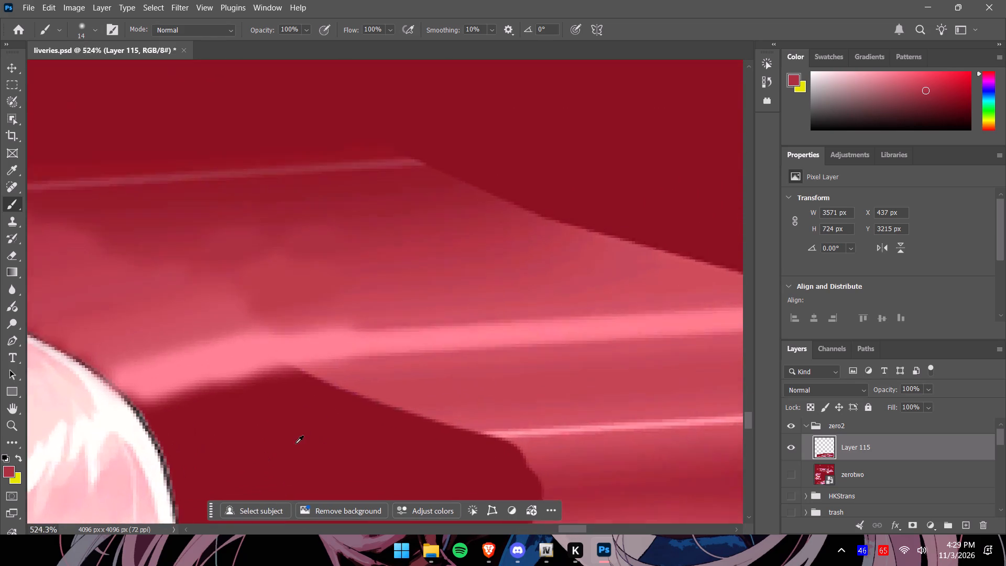
alt+scroll(296, 443, up, 1)
alt+click(348, 357)
drag(311, 362, 170, 389)
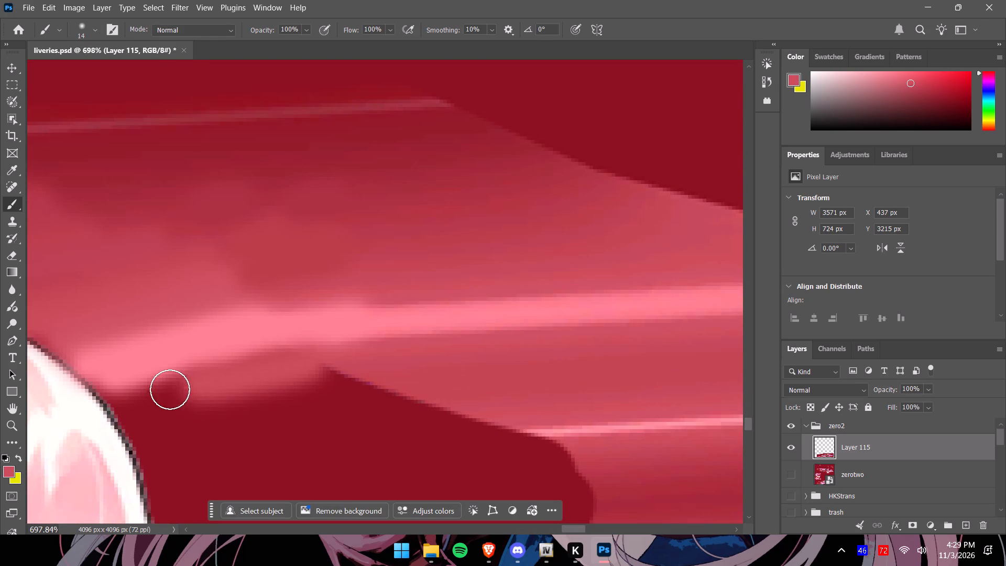
drag(170, 389, 115, 402)
drag(113, 402, 321, 354)
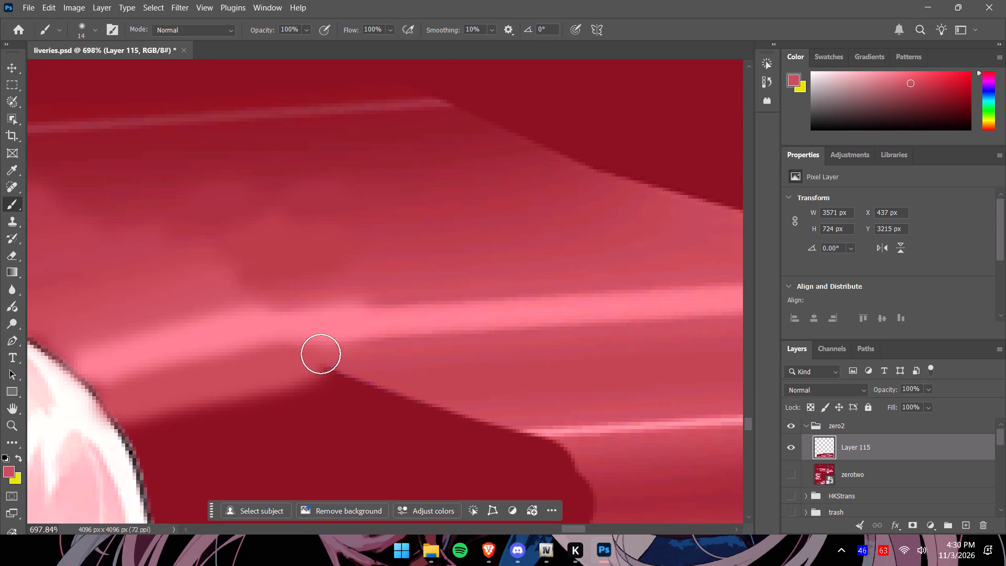
drag(321, 354, 326, 352)
Resample the gradient's reds and cover the dark red beneath that band, down to the level of the upper thin pink line.
alt+click(414, 383)
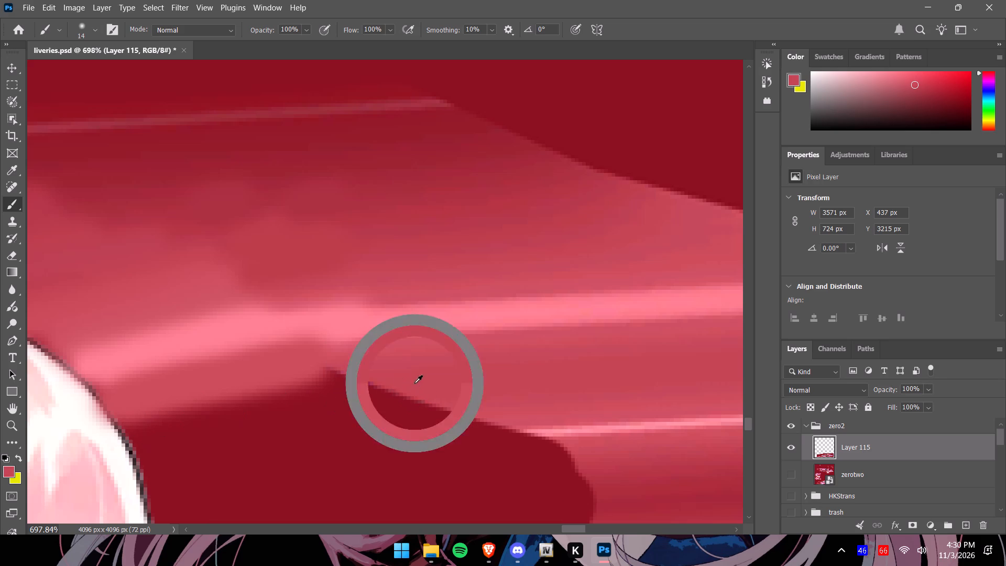
drag(133, 434, 478, 369)
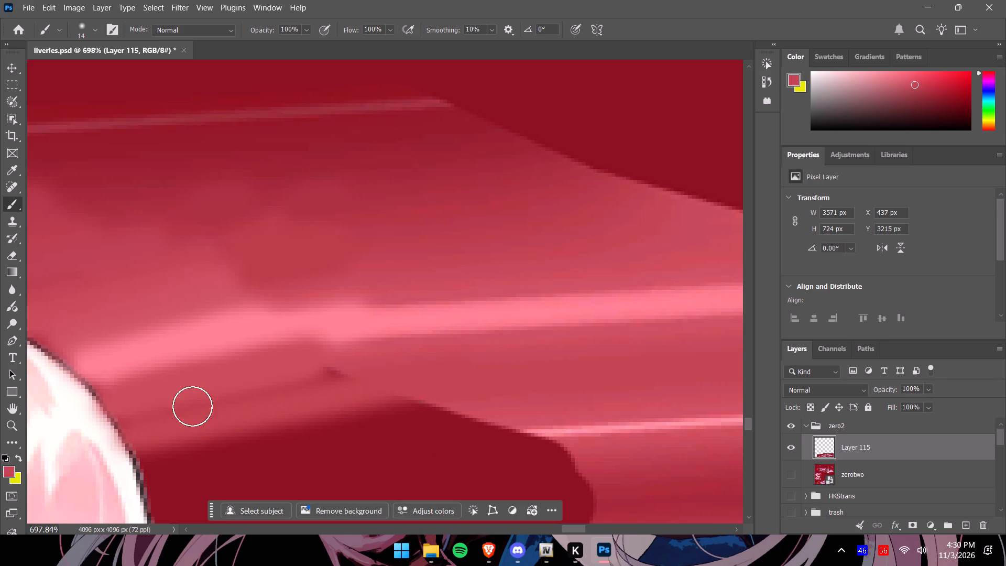
alt+click(370, 371)
drag(363, 373, 193, 405)
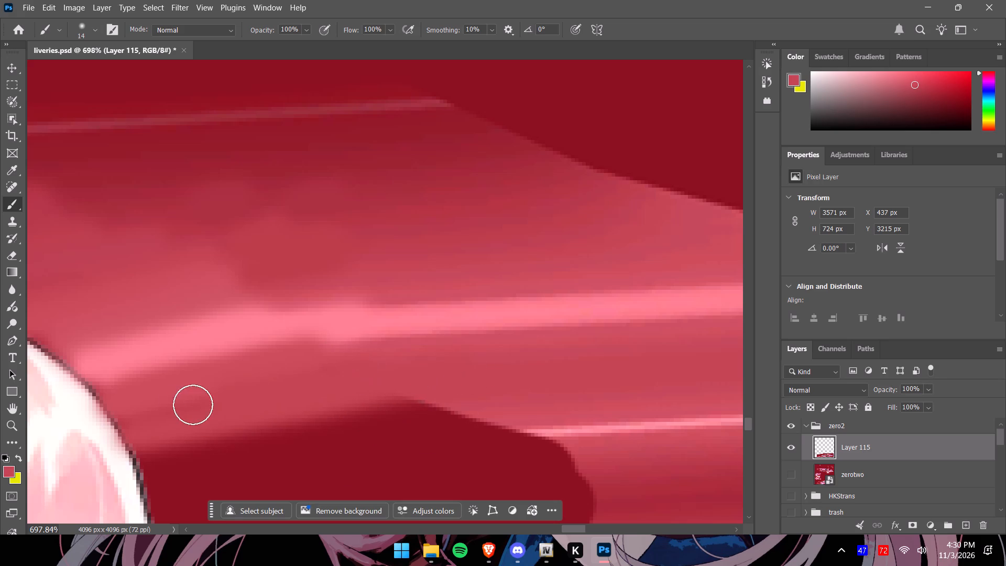
drag(193, 405, 128, 422)
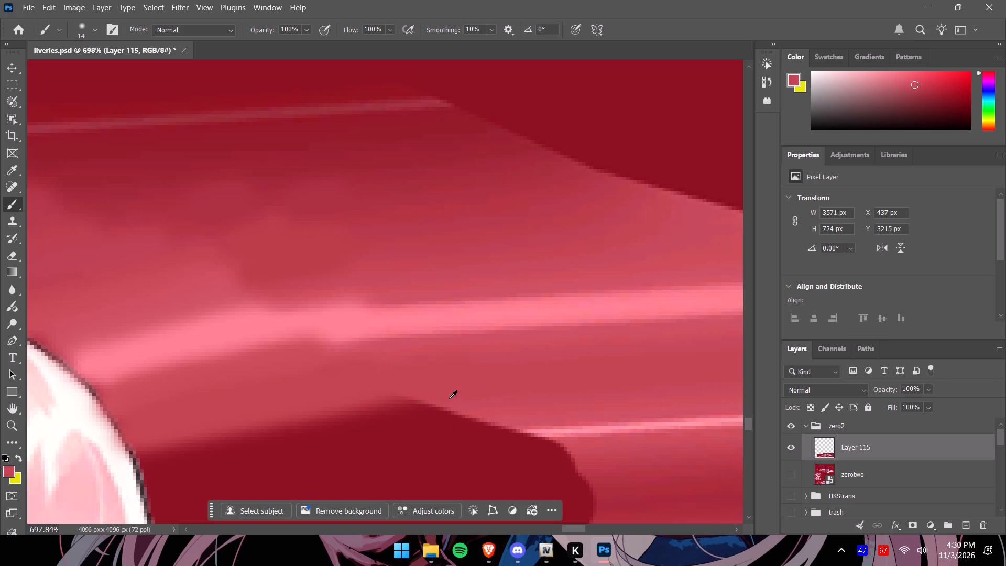
alt+click(451, 396)
drag(451, 397, 143, 453)
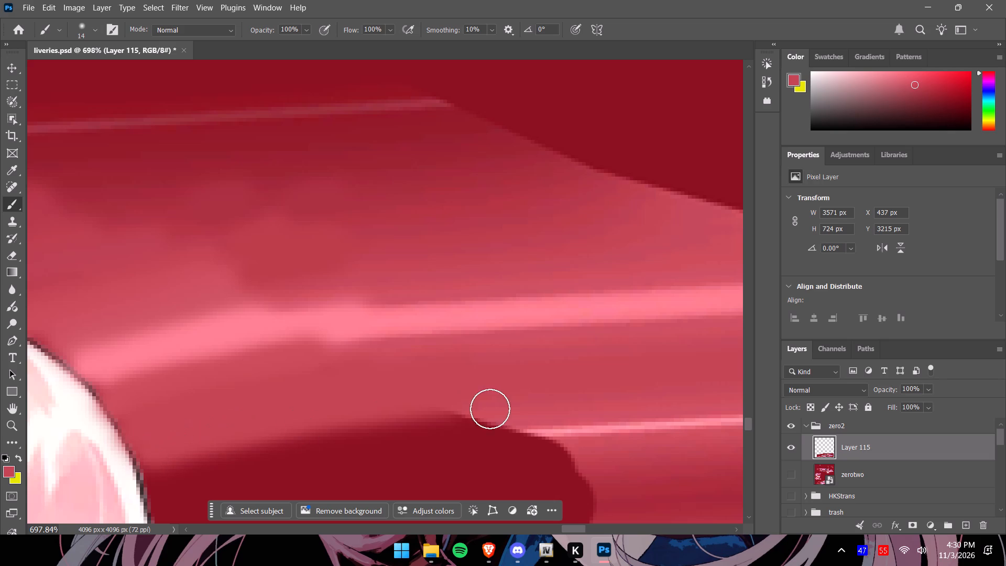
alt+click(504, 416)
drag(501, 416, 151, 468)
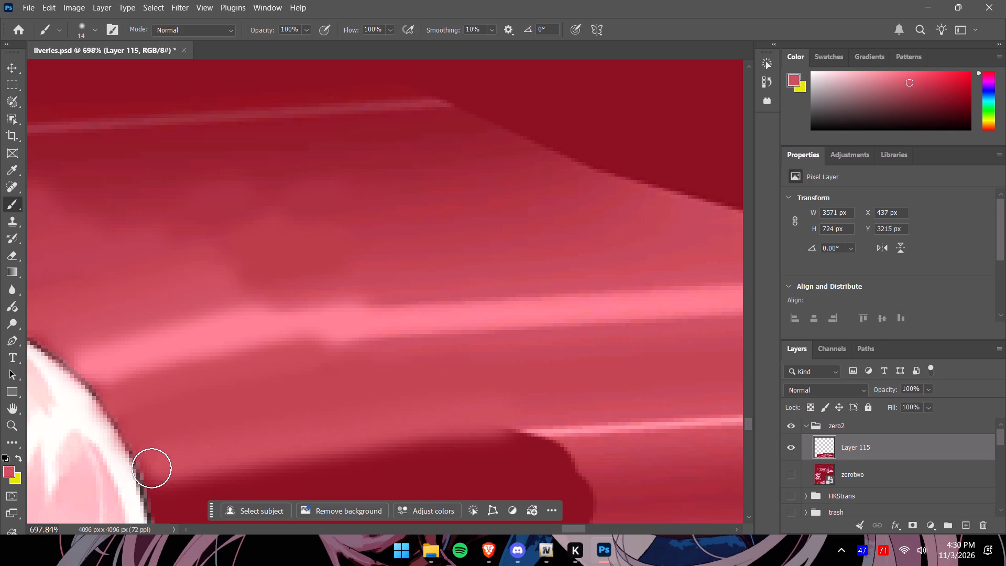
drag(151, 468, 149, 469)
Between the two thin pink lines, sample the gradient's reds and paint matching bands over the dark red to the hair outline.
scroll(583, 461, down, 17)
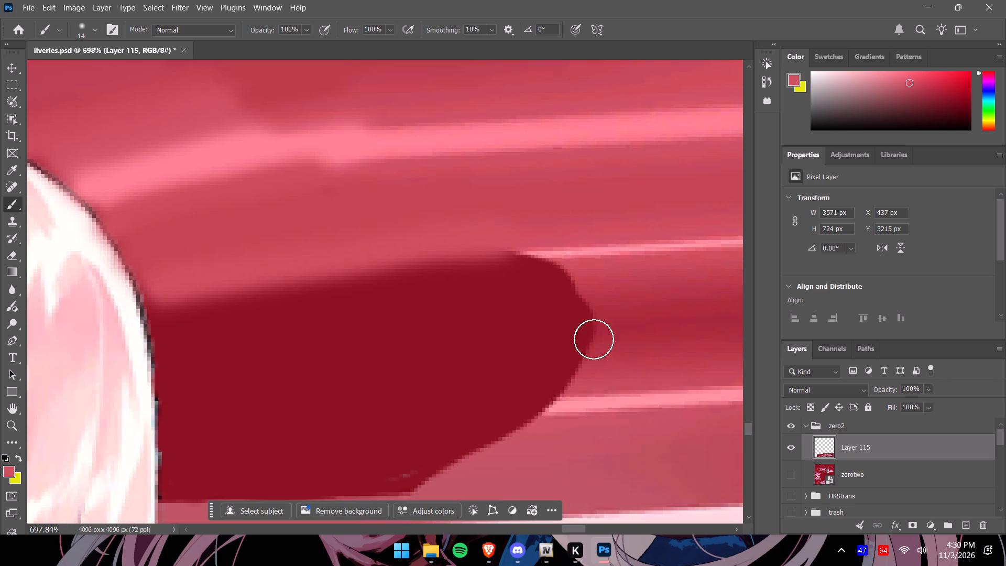
alt+click(603, 286)
drag(564, 281, 161, 351)
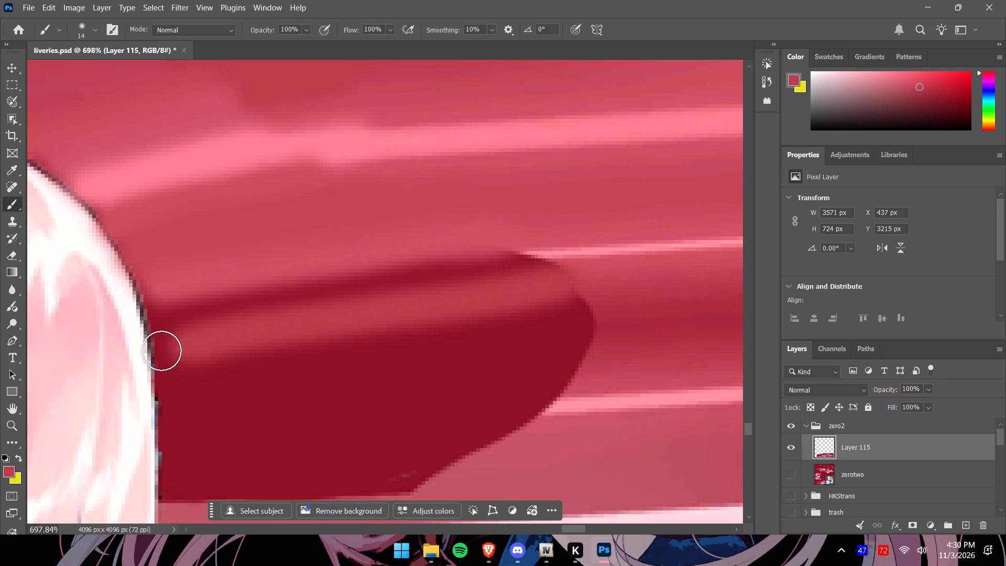
drag(161, 351, 159, 351)
alt+click(639, 313)
drag(634, 312, 234, 372)
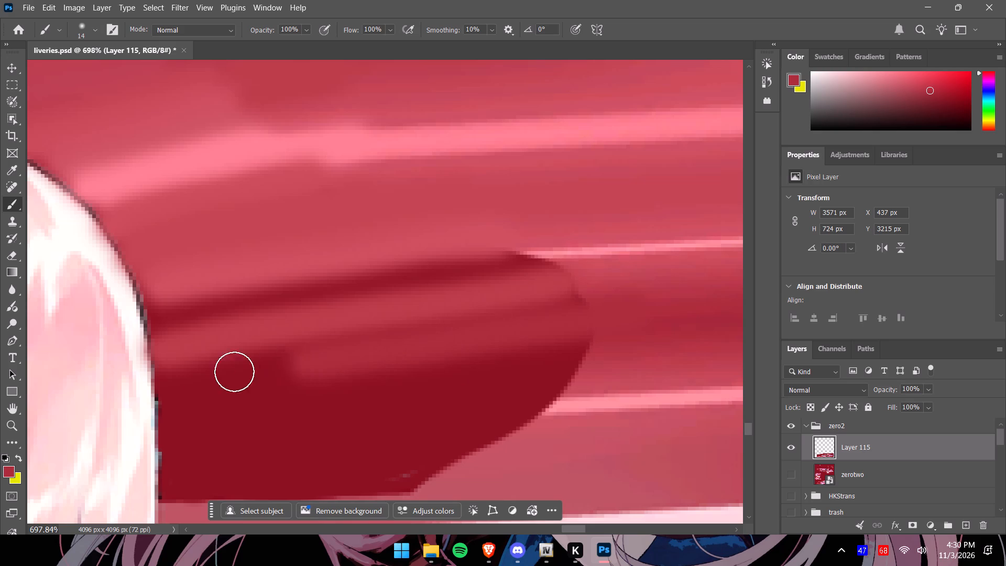
drag(234, 372, 159, 385)
alt+click(626, 347)
drag(617, 344, 484, 364)
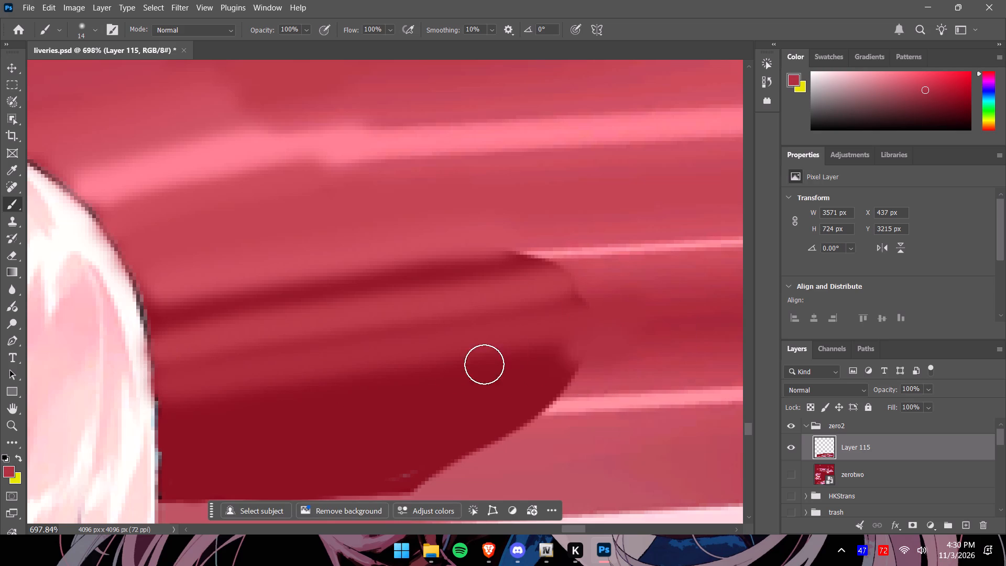
drag(484, 364, 253, 394)
drag(290, 396, 158, 411)
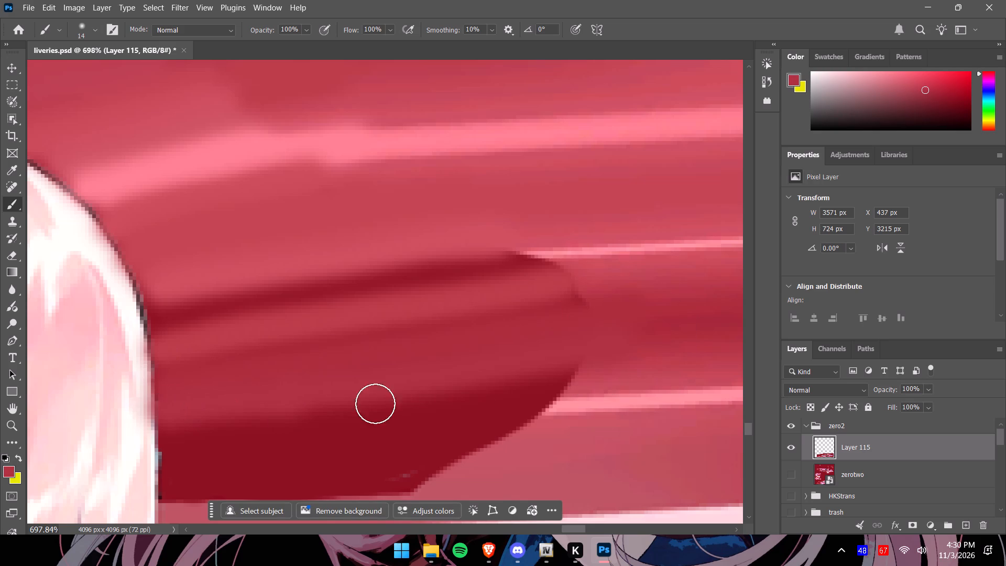
alt+click(637, 374)
drag(617, 375, 175, 431)
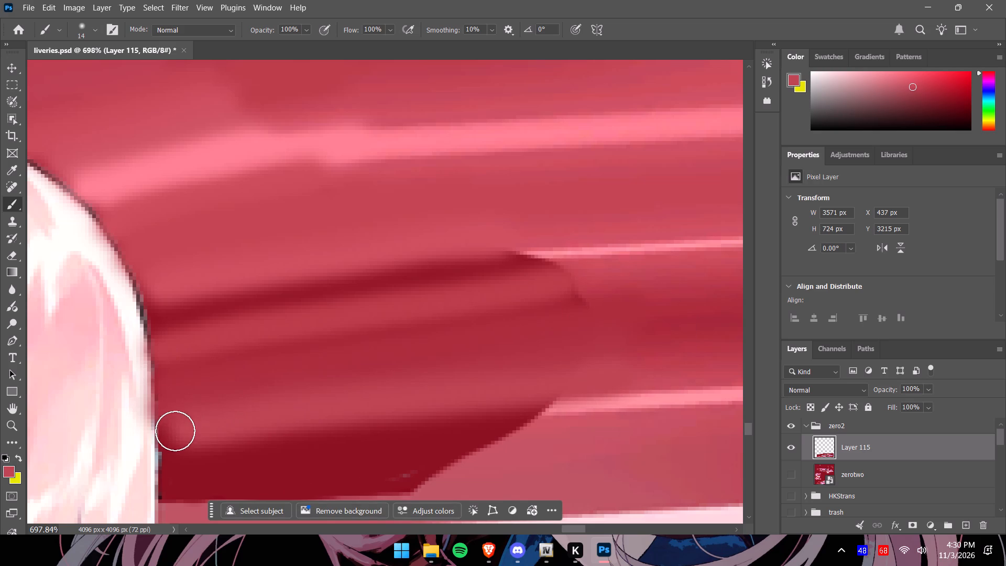
drag(175, 431, 175, 432)
Sample the muted pink-red above the white stripe and paint it over the remaining dark red out to the hair outline.
alt+click(572, 434)
drag(575, 428, 171, 478)
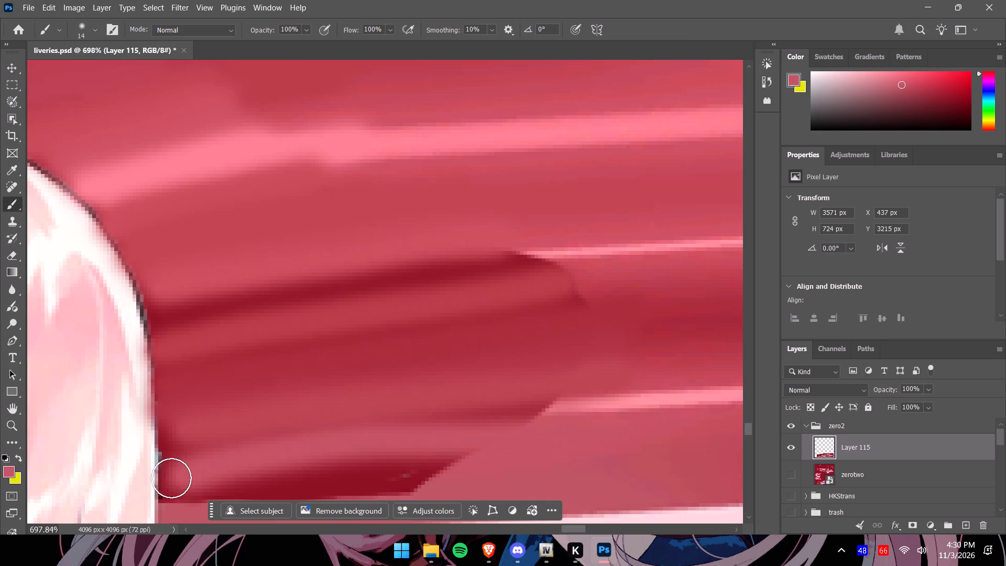
drag(171, 478, 169, 479)
scroll(472, 449, down, 8)
alt+click(497, 393)
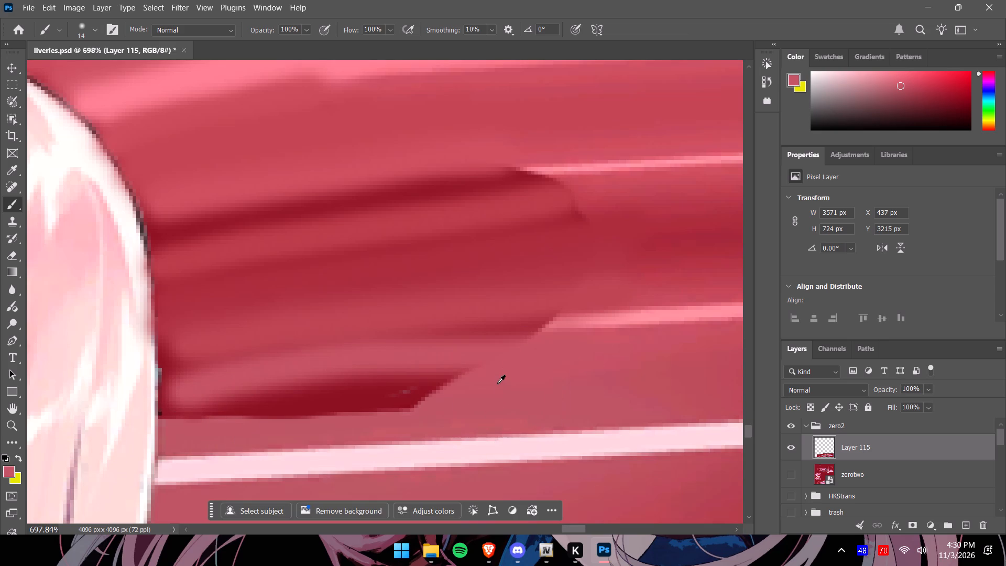
drag(495, 379, 167, 421)
drag(168, 409, 564, 370)
drag(318, 409, 586, 386)
drag(303, 396, 582, 367)
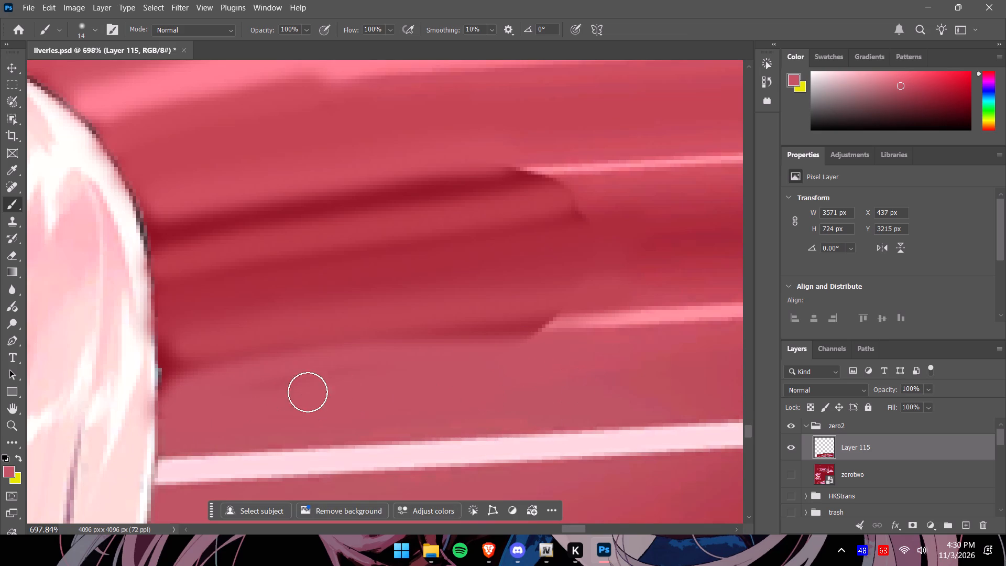
drag(278, 392, 638, 361)
Sample the lower thin line's light pink and extend that highlight across to the hair outline.
alt+click(628, 320)
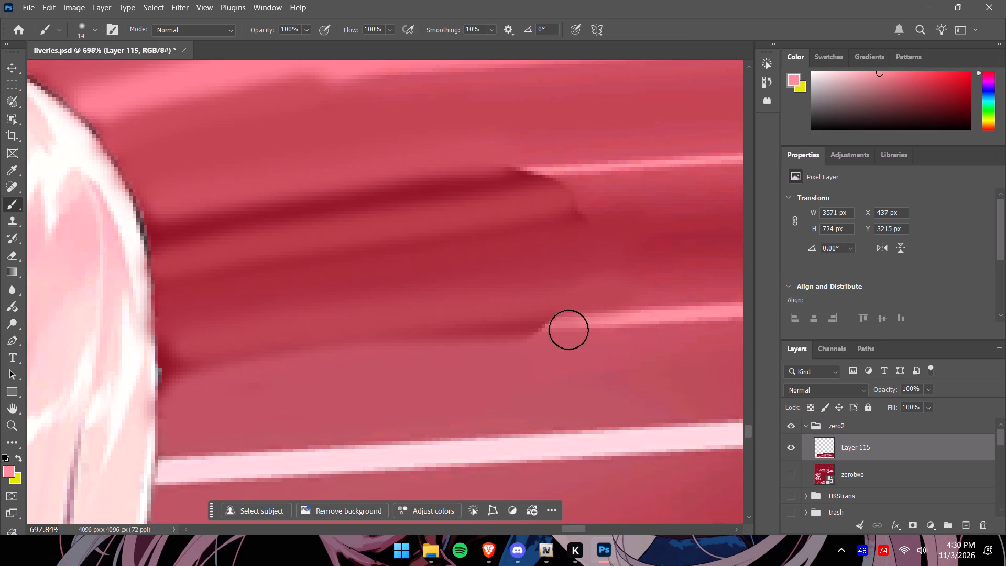
drag(564, 330, 161, 380)
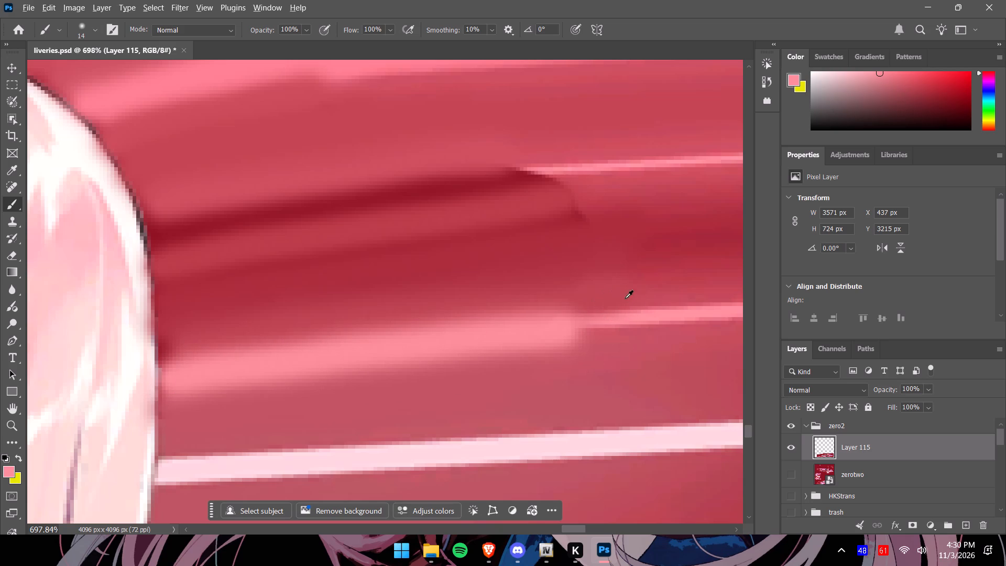
scroll(596, 351, down, 9)
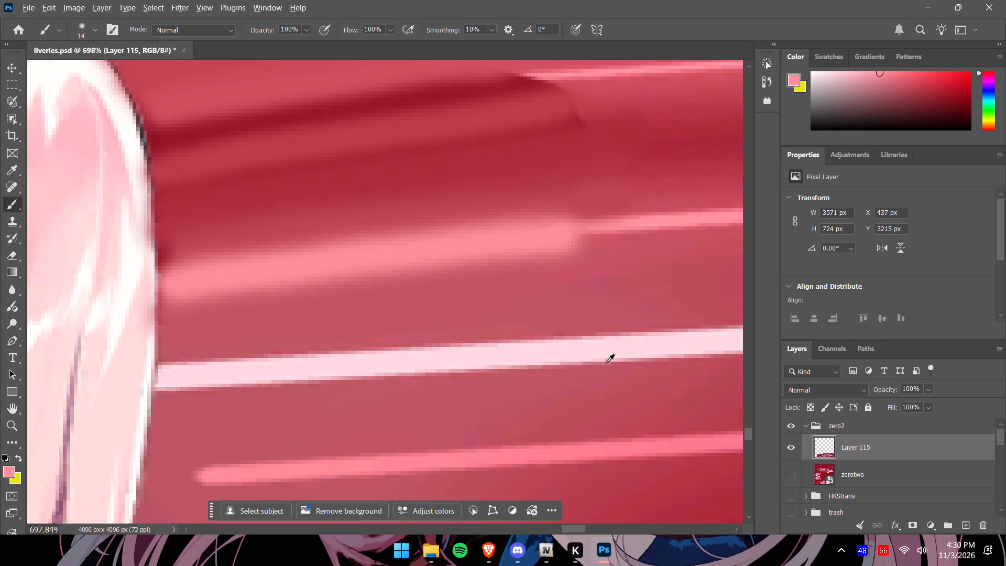
Undo the thick light-pink stroke that extends the lower thin line to the hair outline.
alt+scroll(606, 361, down, 15)
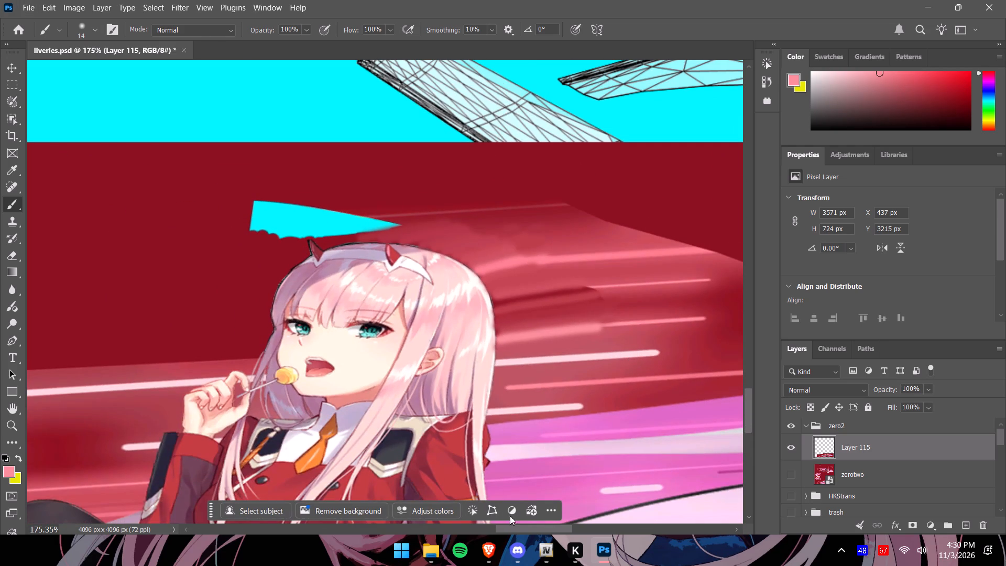
drag(527, 526, 548, 525)
alt+scroll(449, 343, up, 15)
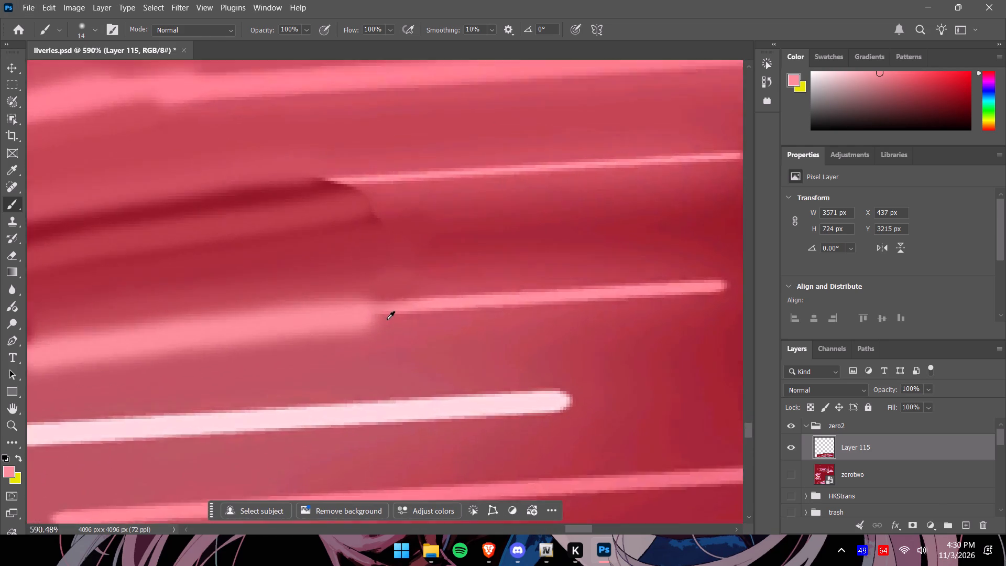
alt+scroll(387, 319, down, 5)
key(ctrl+z)
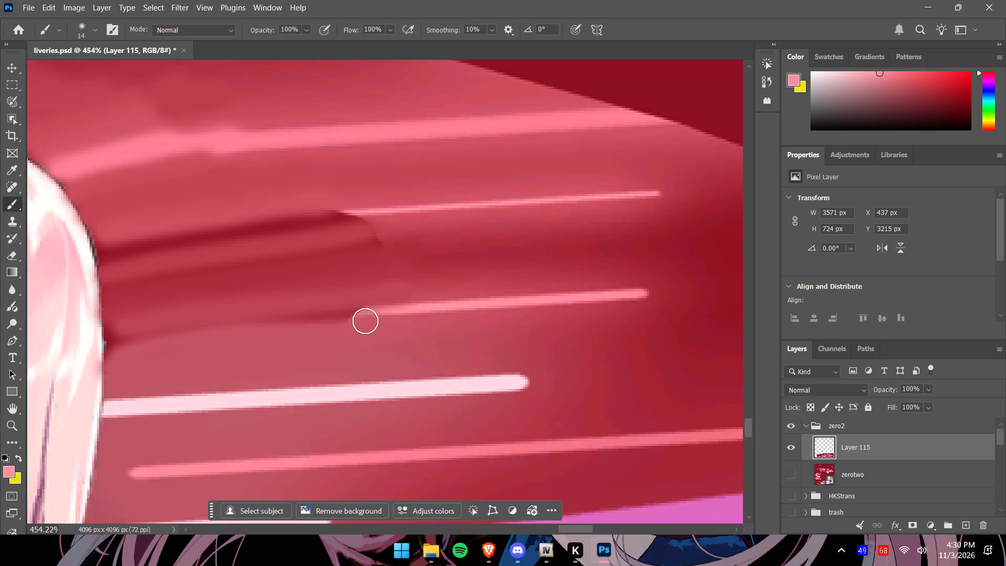
Sample the lower thin line's light pink and, with a 3 px soft brush, extend the line to the hair outline.
alt+click(409, 309)
click(96, 27)
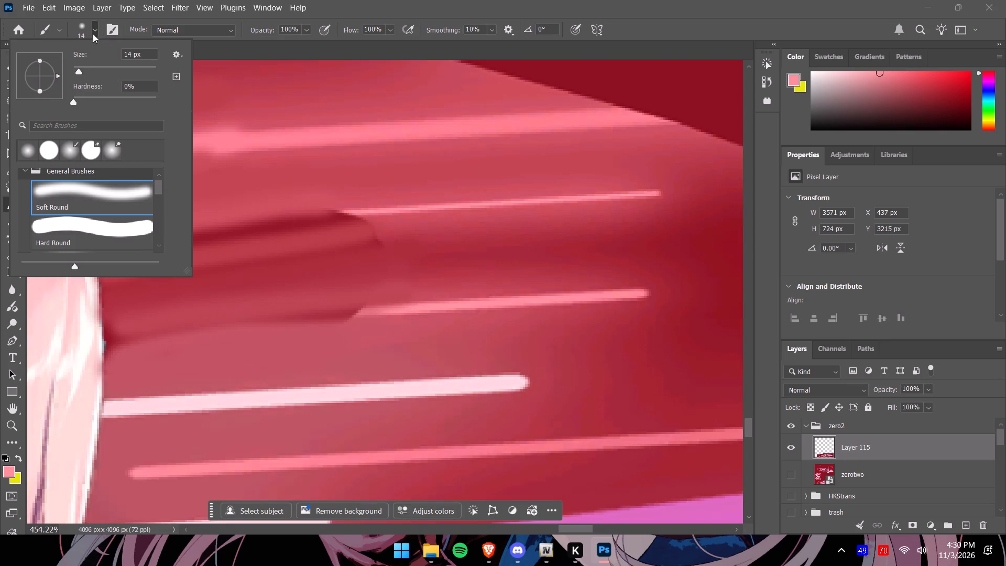
drag(145, 55, 103, 57)
key(7)
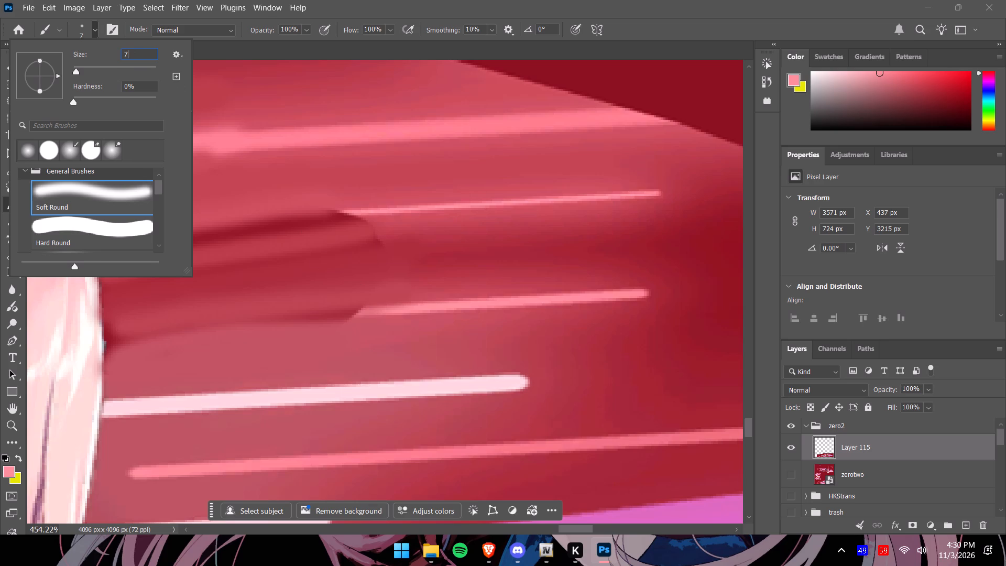
drag(139, 53, 111, 59)
key(3)
click(96, 29)
alt+scroll(192, 346, up, 7)
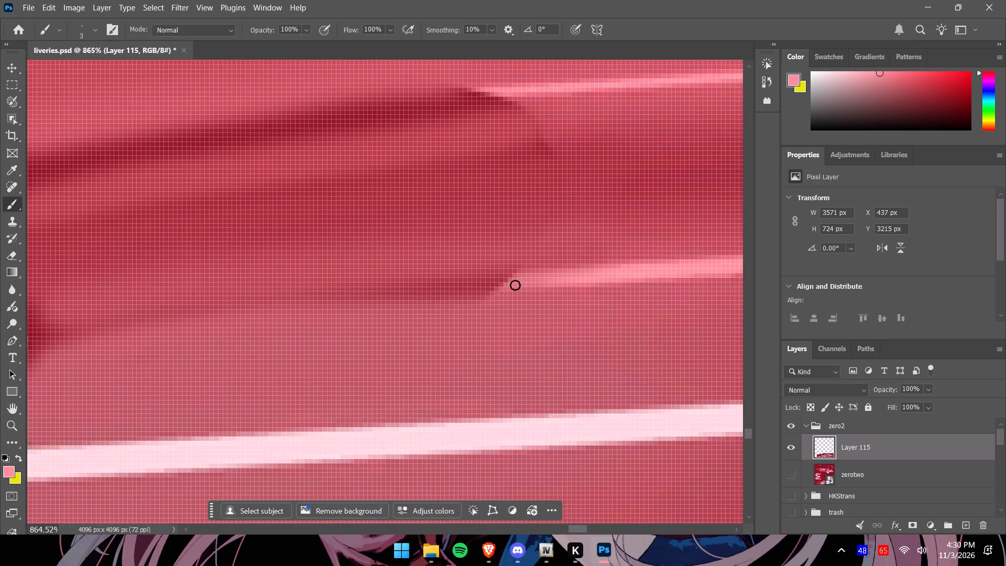
drag(516, 281, 130, 322)
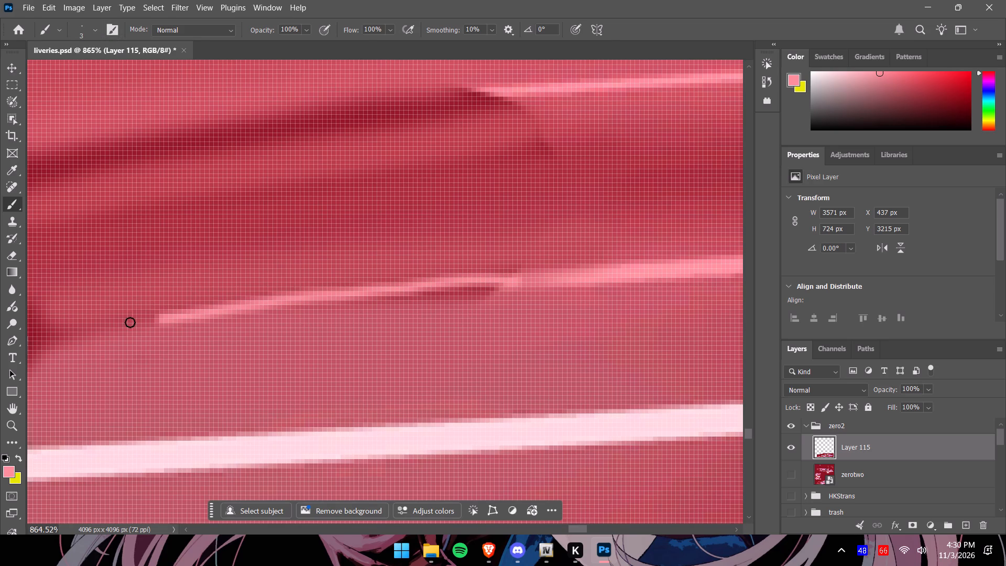
drag(130, 322, 24, 343)
Thicken the new light-pink line where it joins the original lower line, covering the dark red edge beneath it.
alt+scroll(80, 340, down, 7)
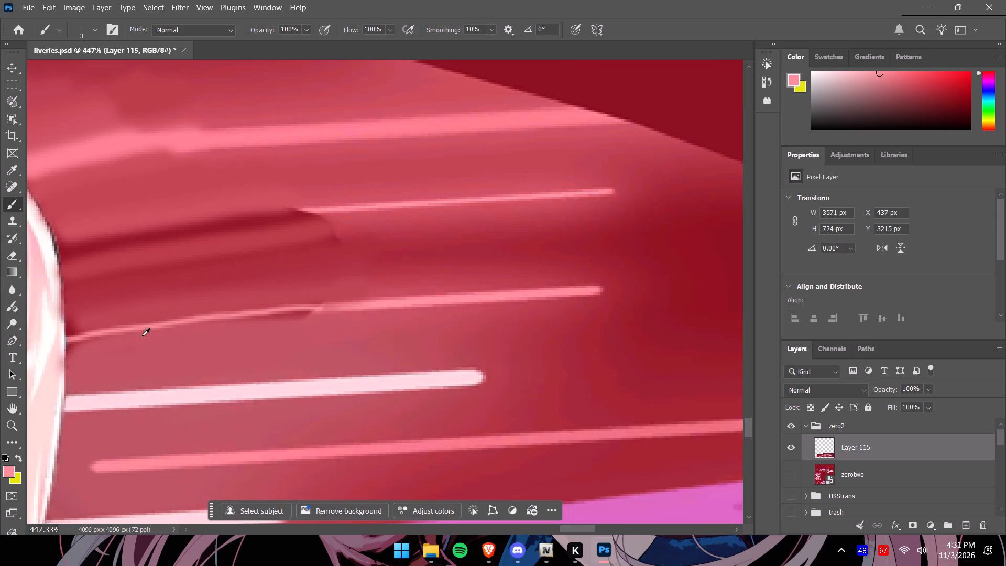
alt+scroll(272, 325, up, 12)
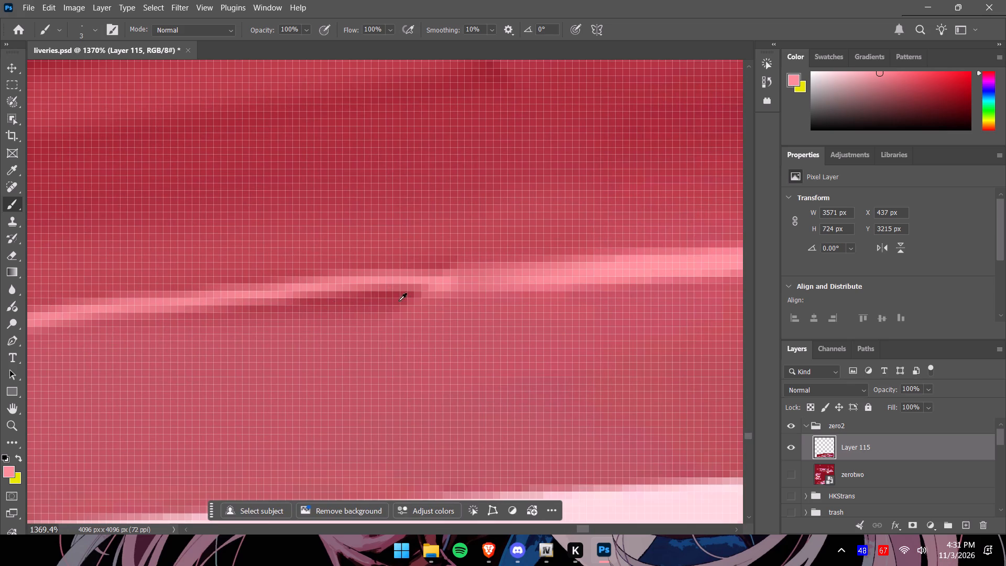
drag(430, 292, 245, 314)
drag(465, 272, 199, 306)
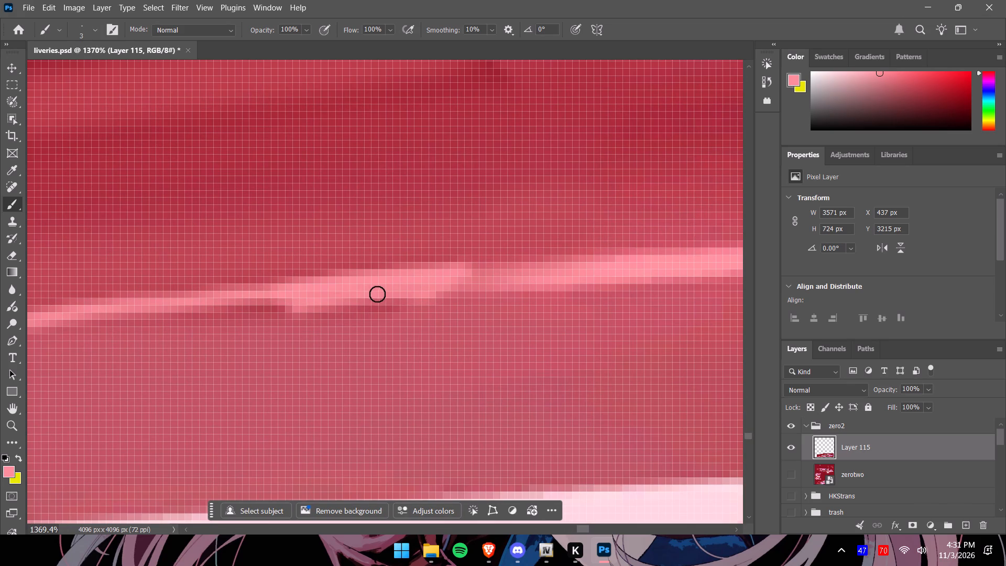
drag(379, 293, 122, 316)
drag(379, 296, 25, 315)
alt+scroll(215, 322, down, 4)
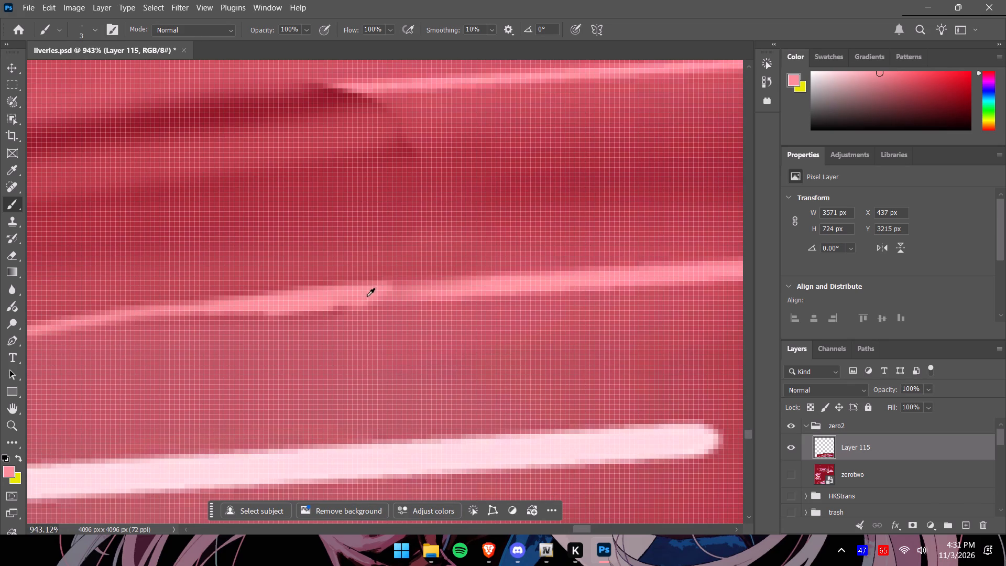
drag(360, 299, 500, 284)
drag(366, 292, 492, 293)
Sample the muted pink-red below the line and, with a 14 px brush, cover the dark patches beside the hair outline.
alt+scroll(260, 309, down, 4)
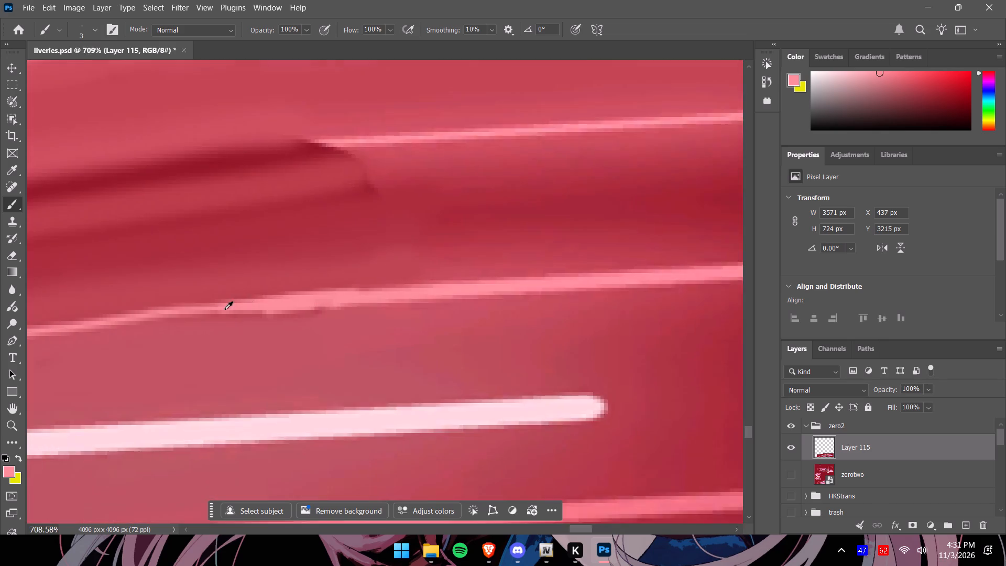
alt+scroll(225, 309, down, 6)
alt+scroll(247, 307, up, 2)
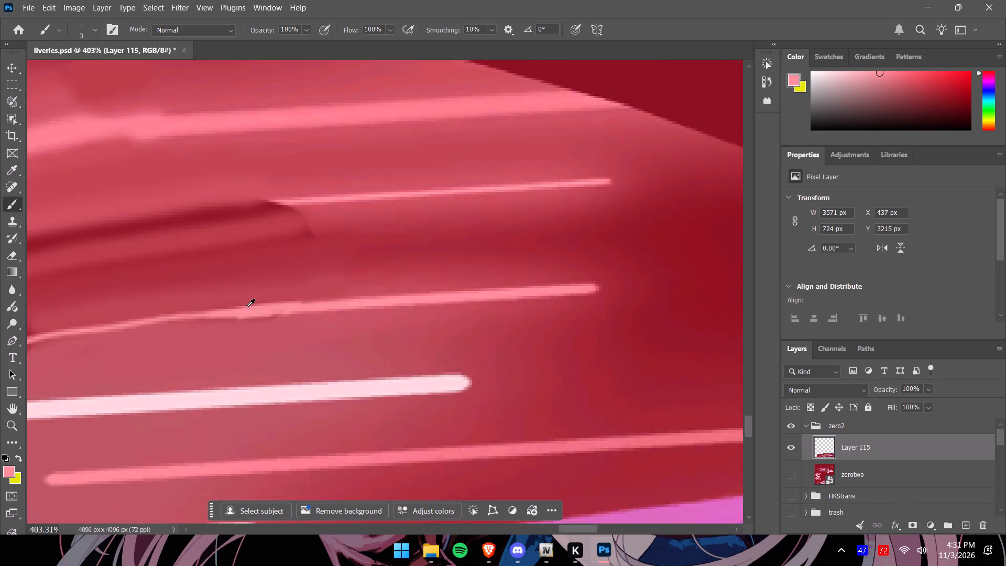
alt+scroll(247, 307, up, 6)
alt+click(310, 341)
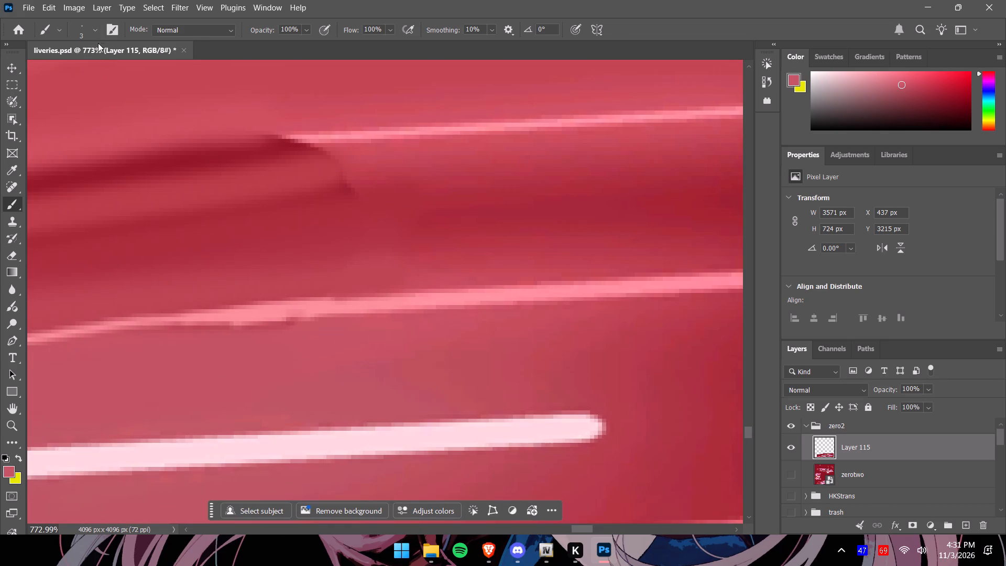
click(97, 31)
drag(151, 51, 113, 58)
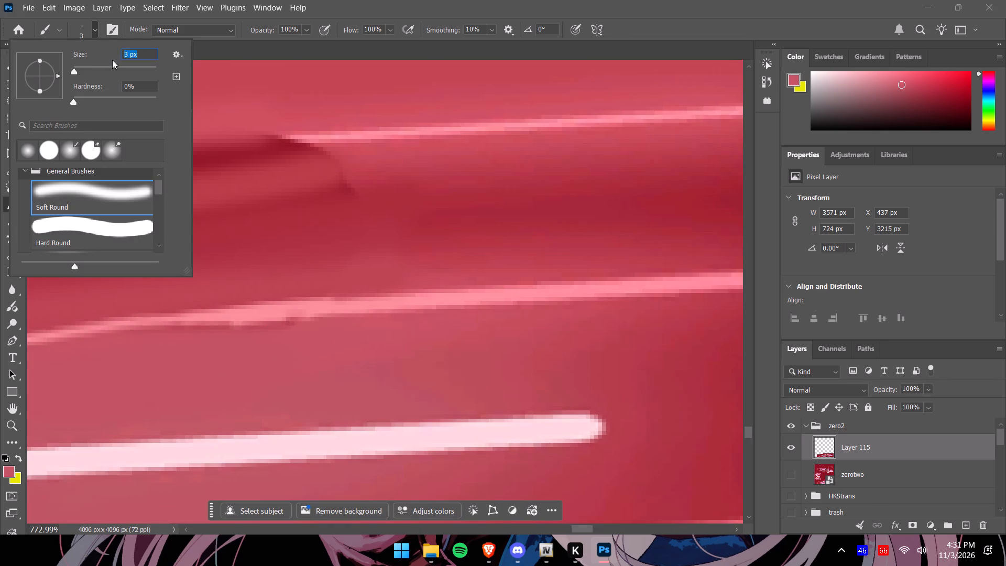
key(1)
key(4)
click(95, 29)
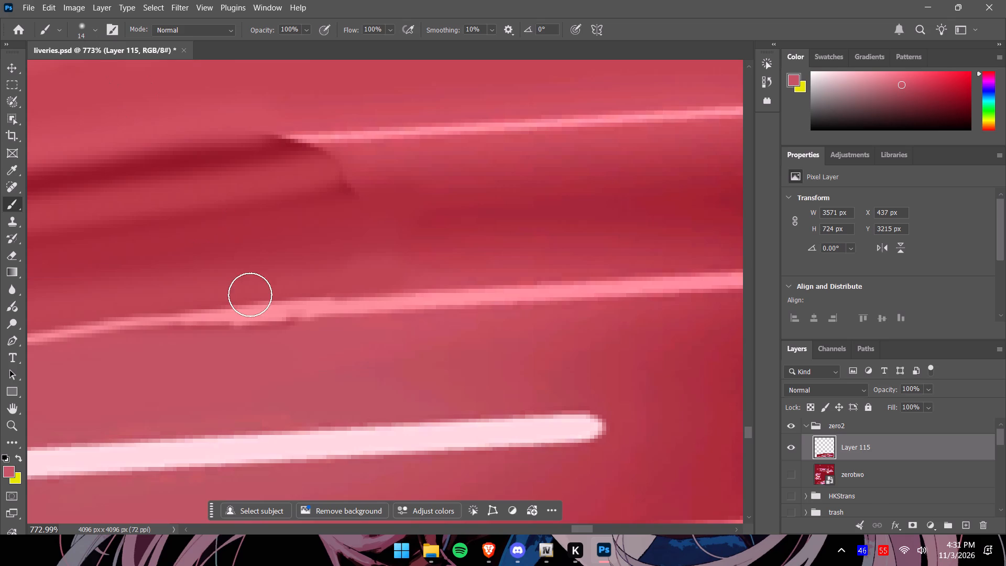
alt+scroll(289, 343, down, 10)
drag(568, 529, 545, 529)
alt+scroll(533, 367, up, 19)
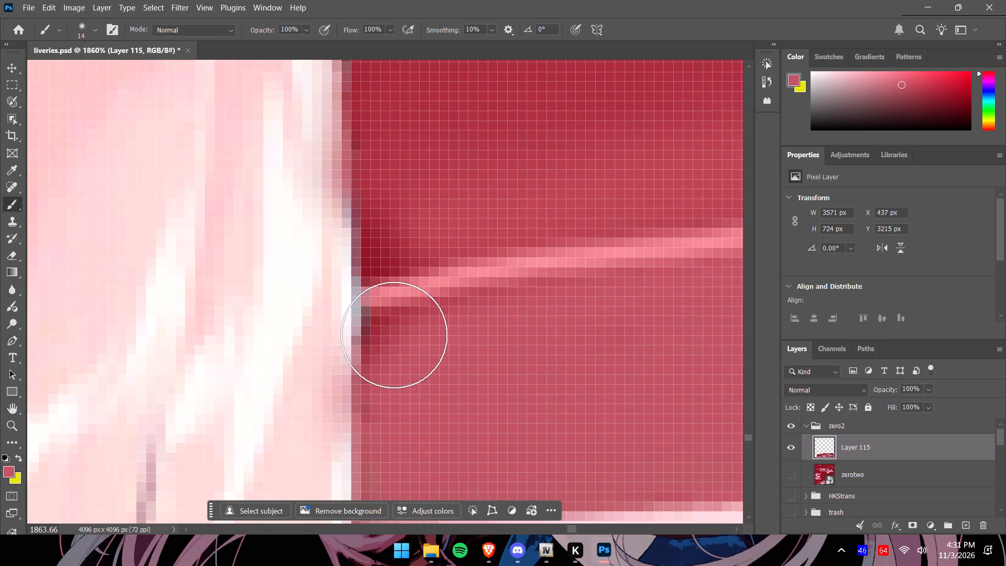
click(412, 348)
click(407, 240)
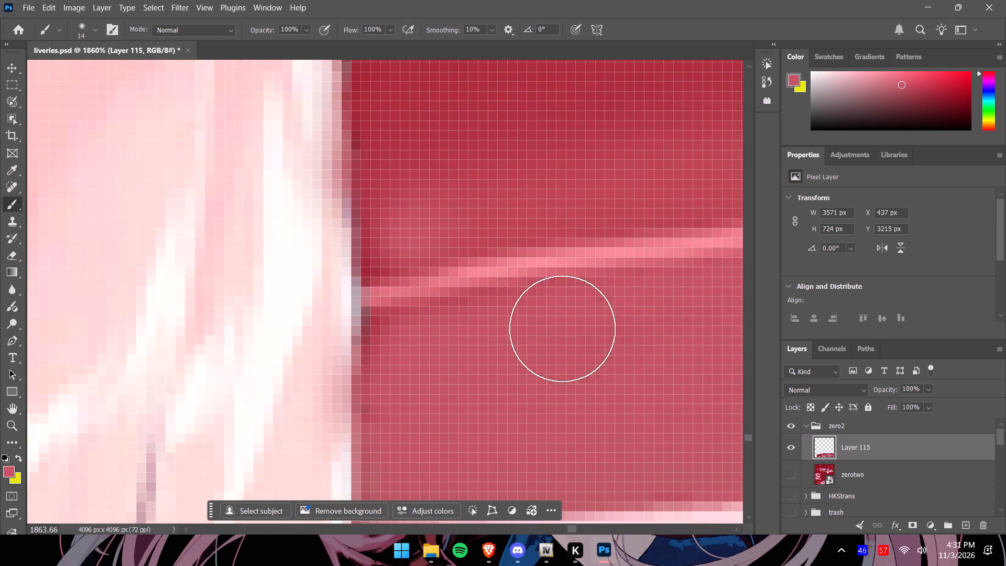
drag(440, 350, 537, 344)
Paint the muted pink-red just beneath the extended lower line to tidy its underside near the join.
alt+scroll(584, 390, down, 5)
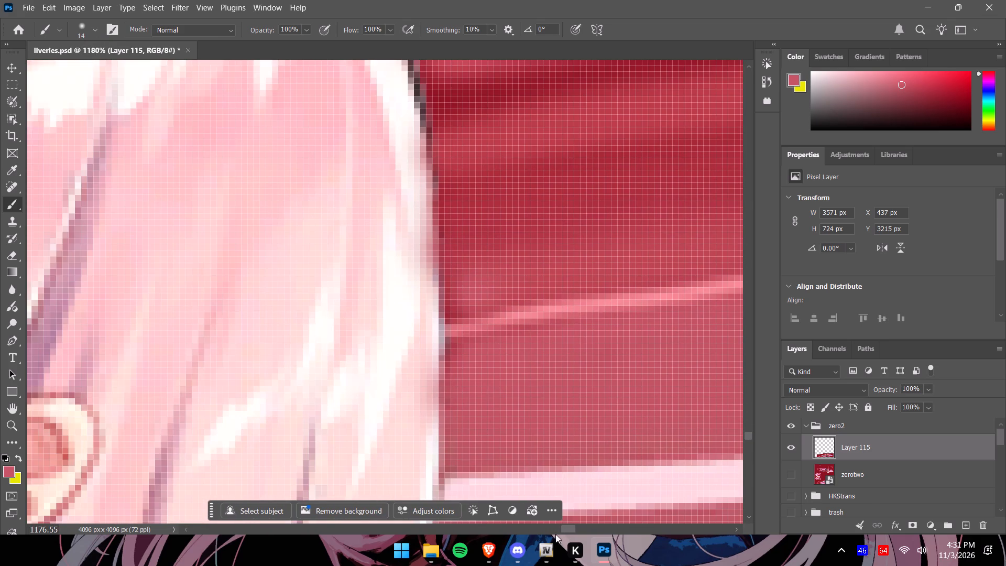
drag(567, 529, 577, 527)
drag(553, 296, 412, 298)
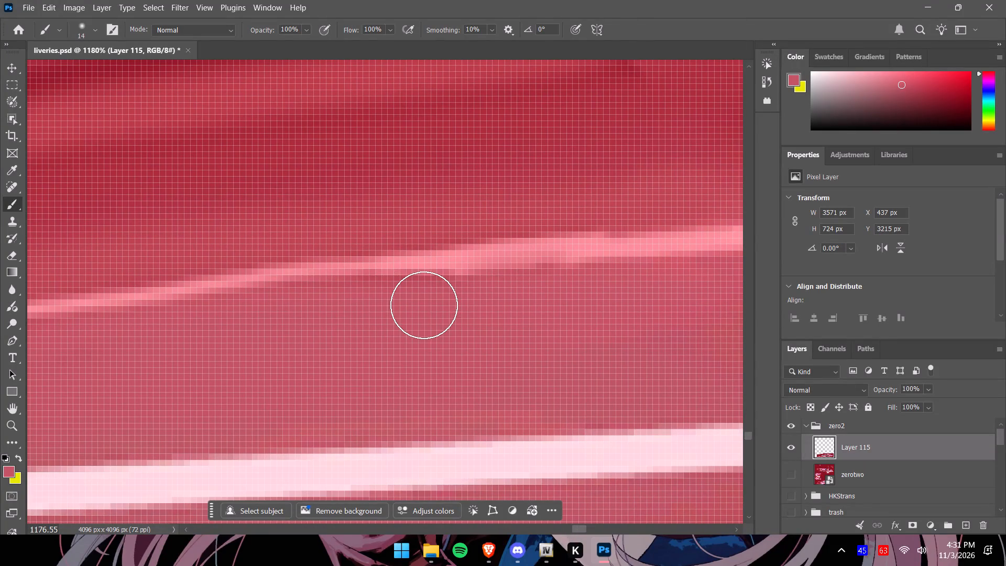
drag(424, 304, 306, 302)
Sample the red above the lower thin line and blend it along the band directly over the extended section.
drag(561, 197, 368, 214)
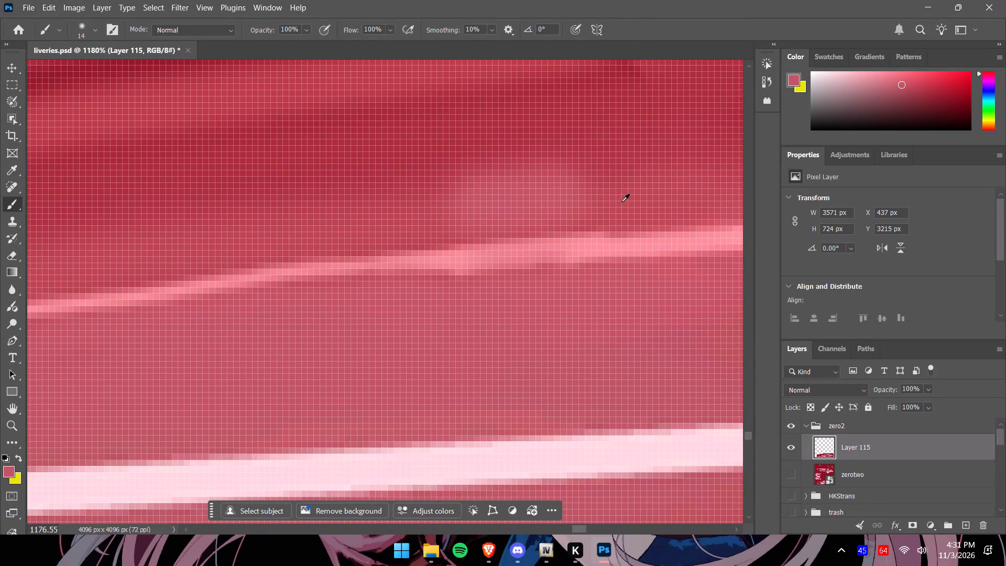
alt+click(621, 202)
drag(606, 195, 391, 208)
drag(508, 208, 273, 227)
drag(434, 220, 184, 240)
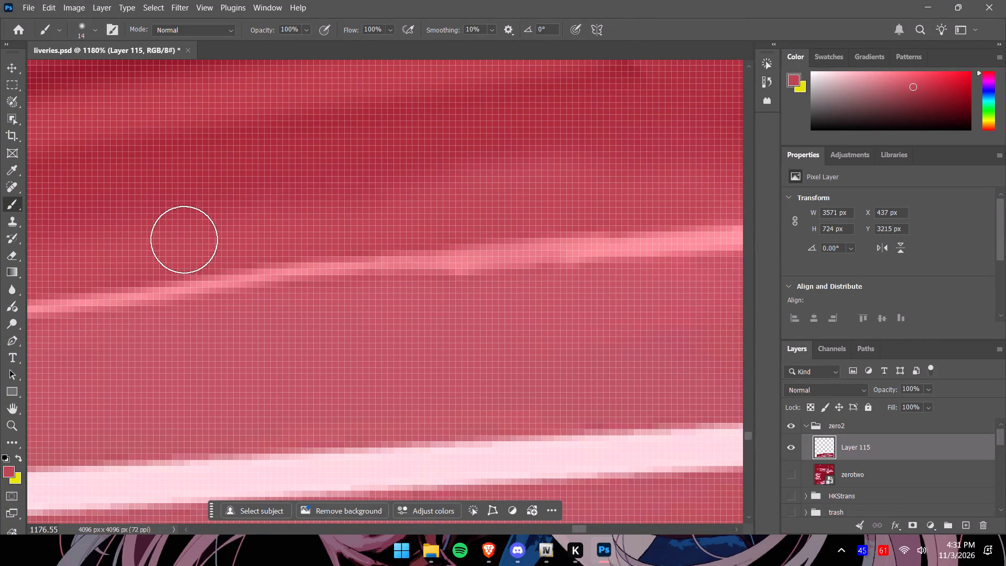
drag(184, 240, 131, 246)
Sample the upper thin line's light pink and, with a 3 px brush, extend its end partway toward the hair outline.
alt+scroll(391, 263, down, 9)
alt+scroll(483, 173, up, 9)
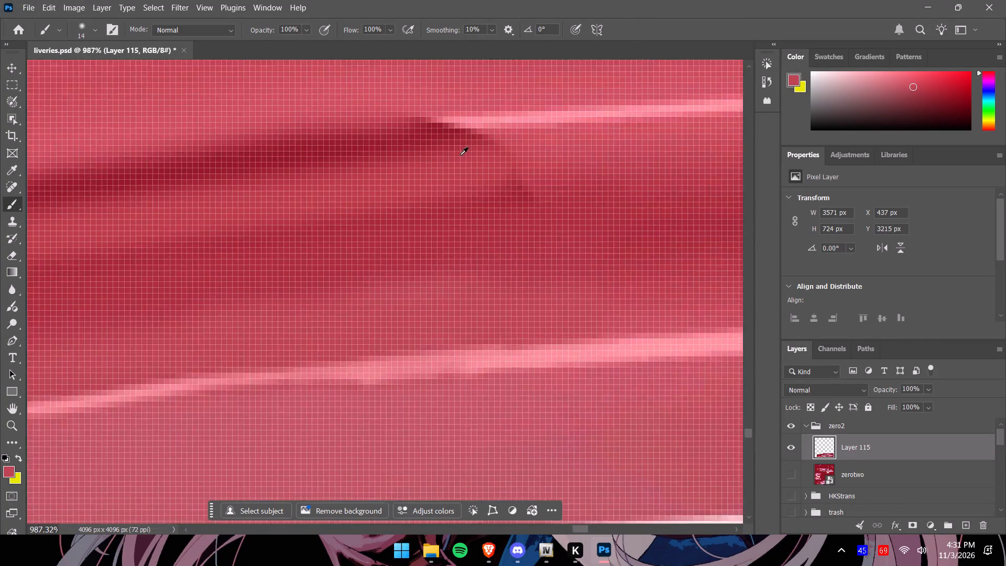
alt+scroll(460, 155, up, 2)
alt+click(496, 108)
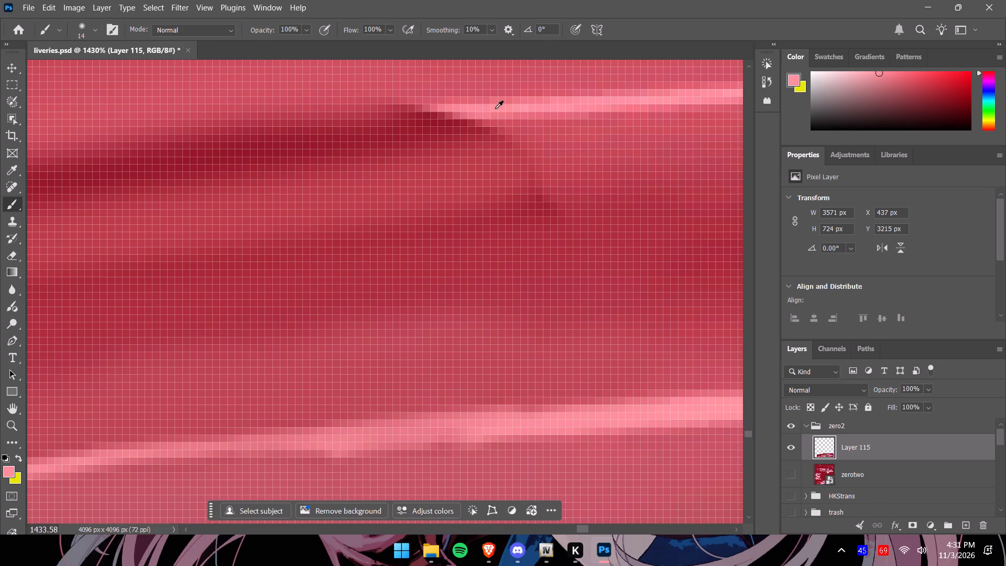
click(94, 25)
drag(143, 57, 102, 53)
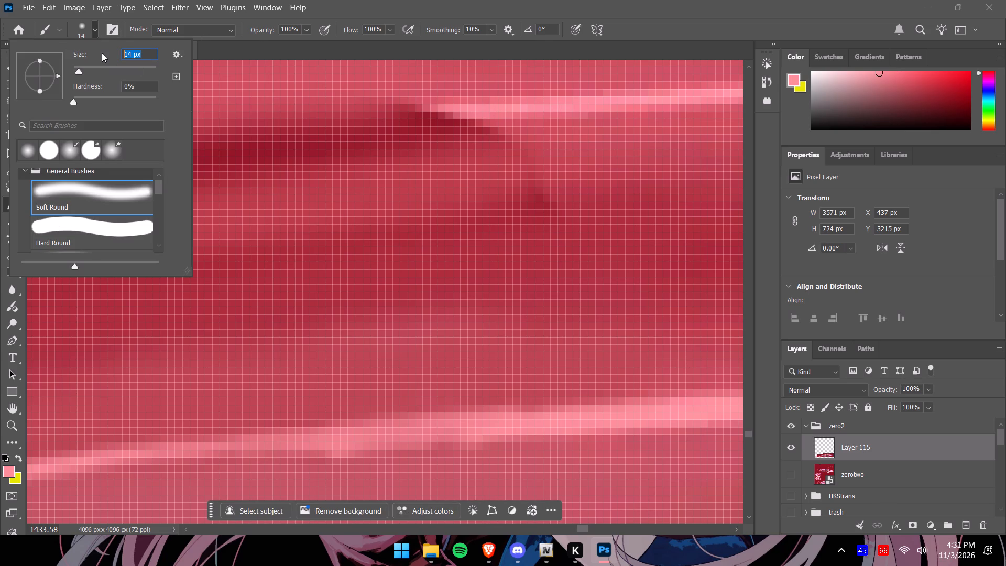
key(3)
click(433, 114)
drag(447, 116, 430, 115)
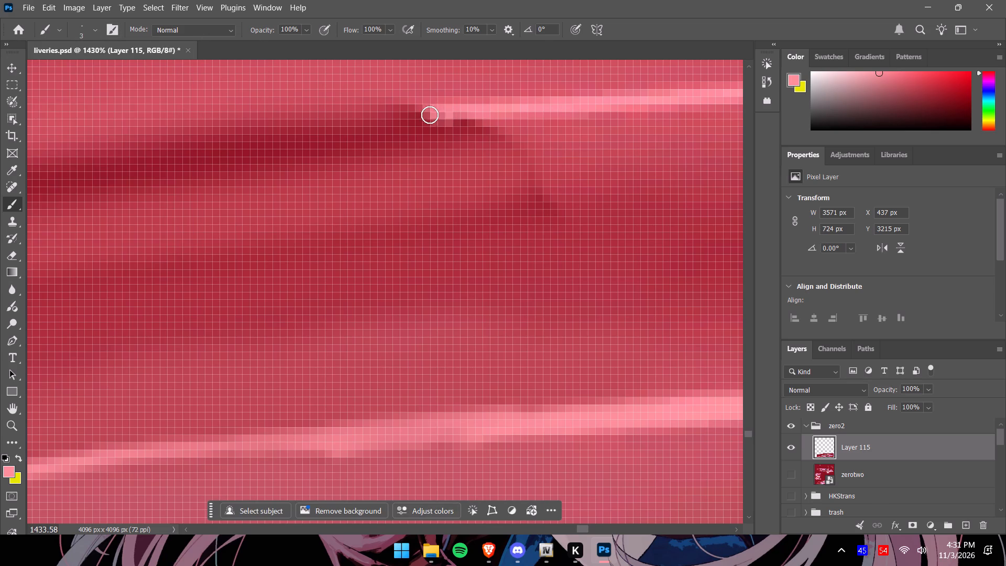
drag(430, 115, 200, 135)
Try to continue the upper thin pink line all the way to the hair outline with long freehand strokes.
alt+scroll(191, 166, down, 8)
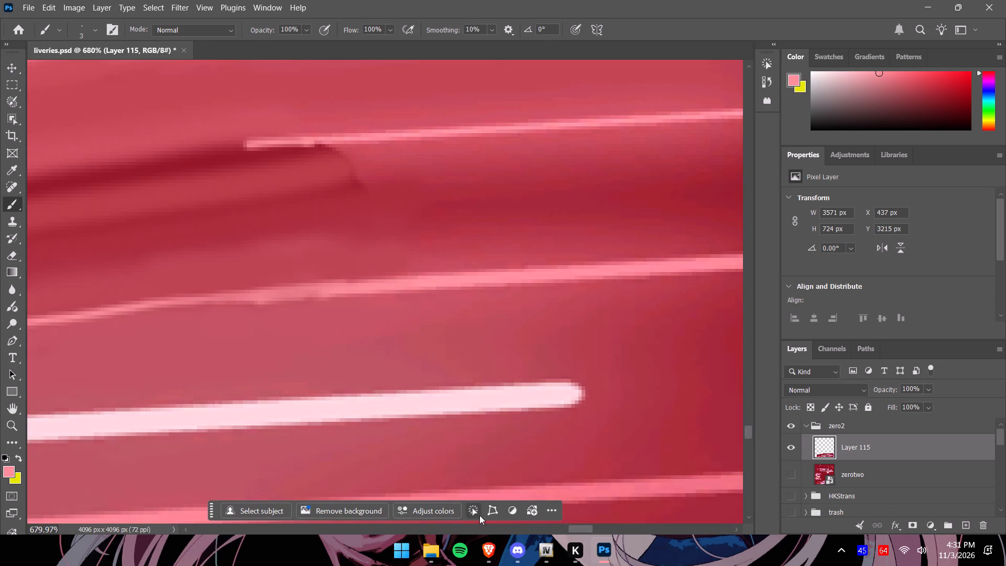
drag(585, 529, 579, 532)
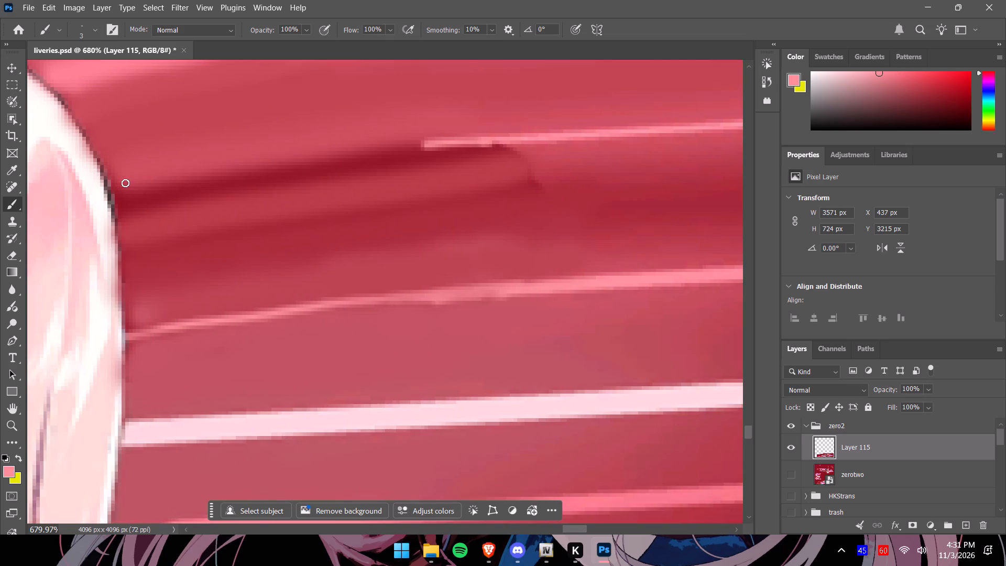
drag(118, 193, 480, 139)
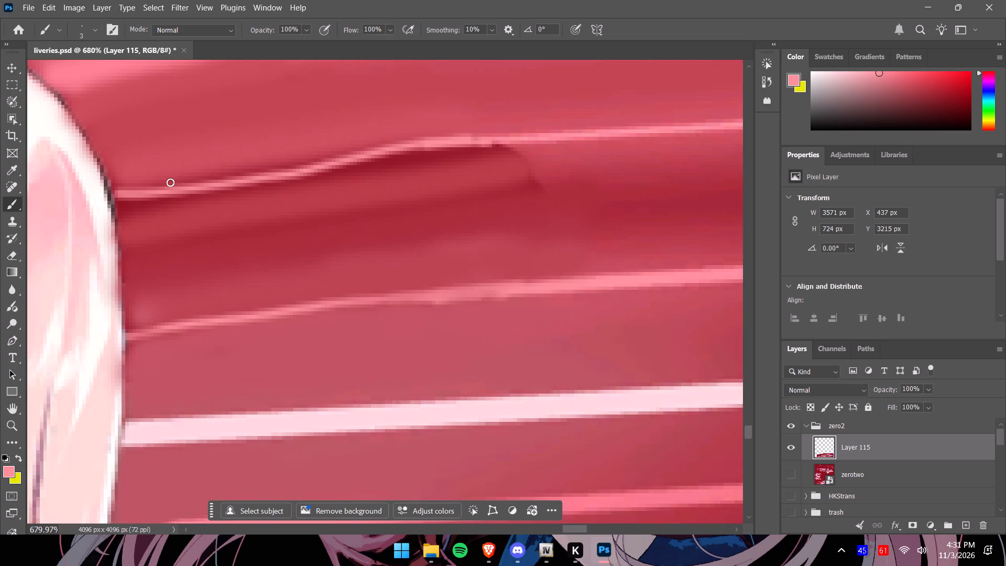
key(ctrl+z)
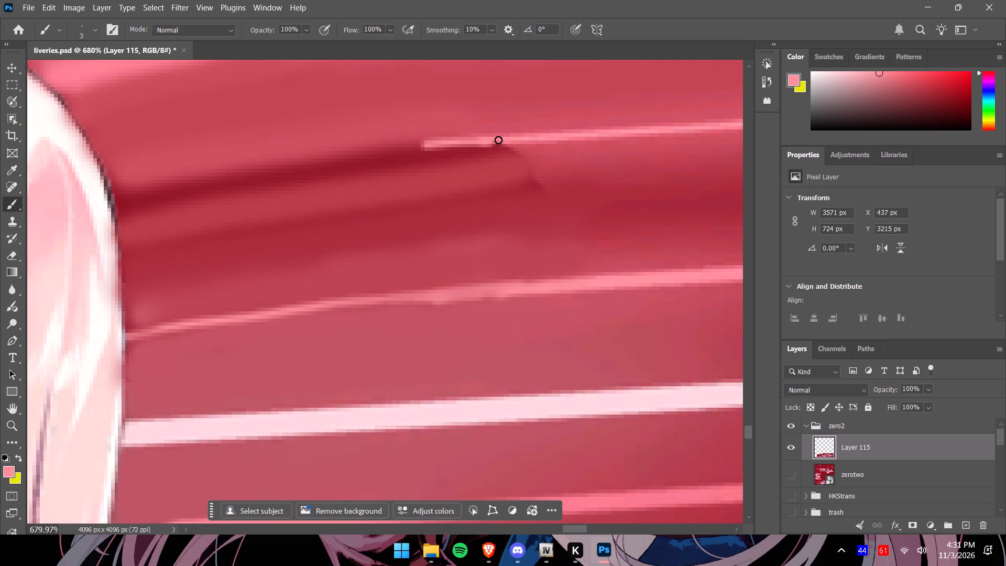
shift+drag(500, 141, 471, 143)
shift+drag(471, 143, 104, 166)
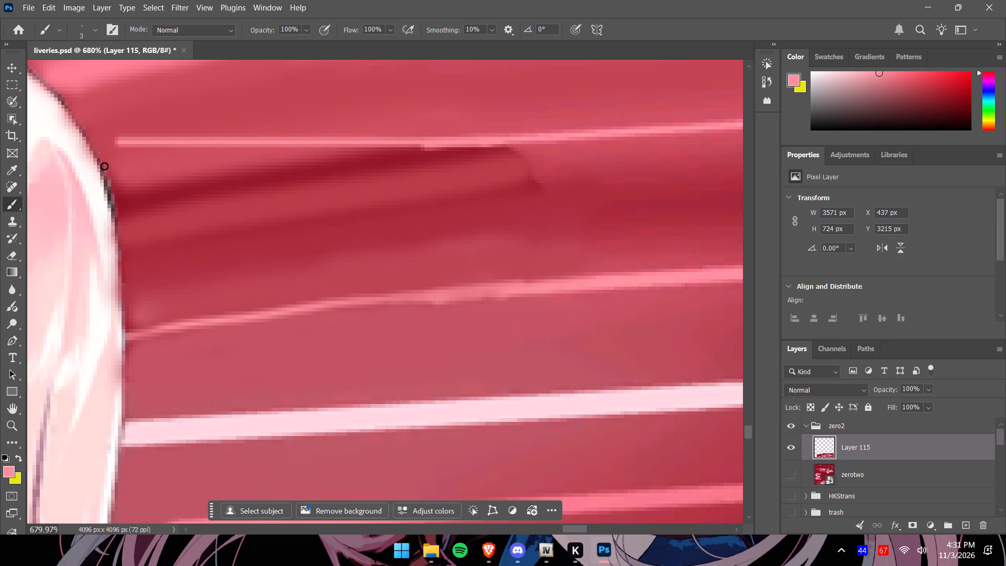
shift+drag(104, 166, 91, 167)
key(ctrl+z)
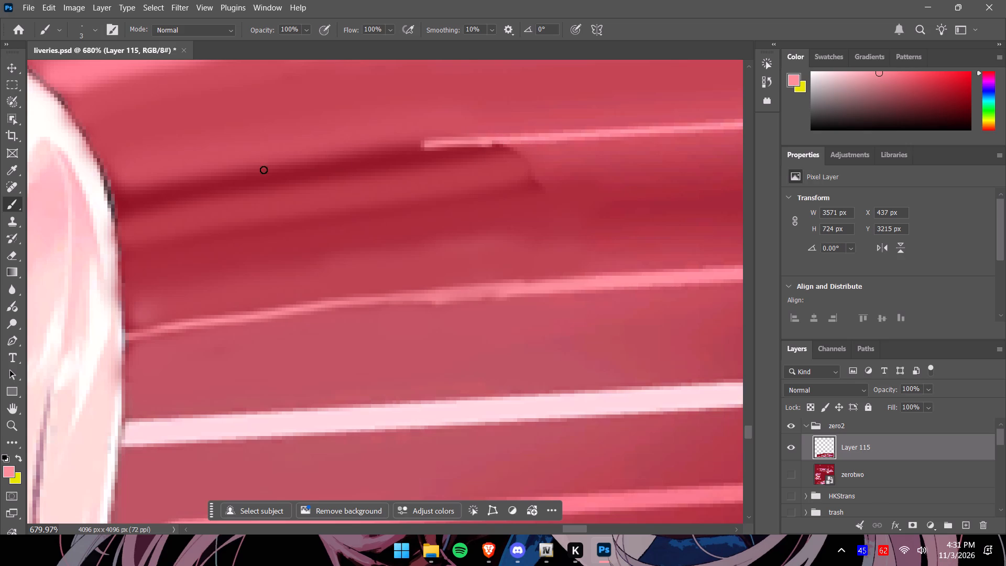
Extend the upper thin light-pink line from its current end down to the hair outline and thicken it along that stretch.
drag(495, 141, 179, 177)
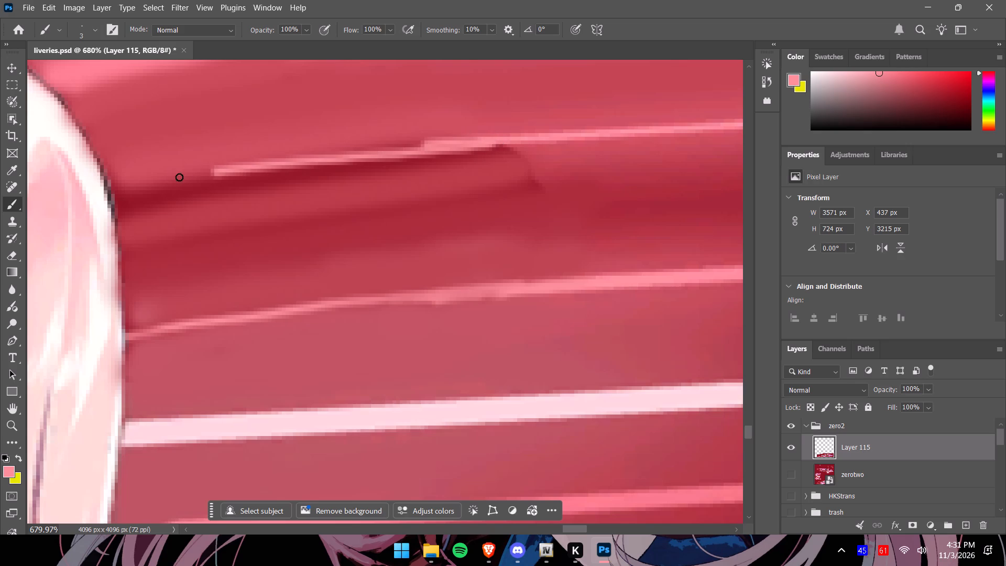
drag(179, 177, 106, 186)
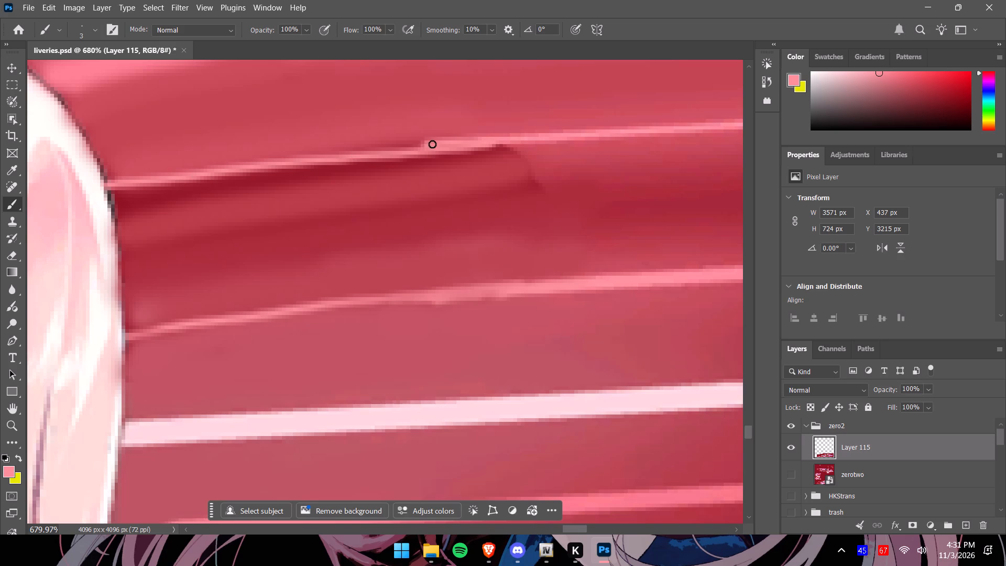
drag(430, 144, 133, 183)
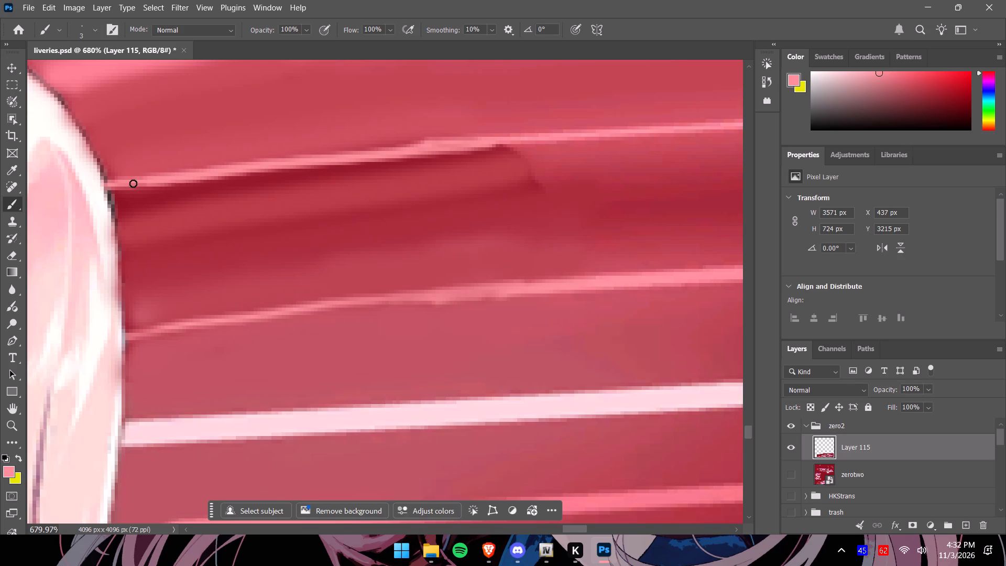
drag(133, 183, 110, 187)
Sample the red beneath the upper line and, with a 14 px soft brush, cover the dark shadow under it up to the hair.
alt+click(562, 150)
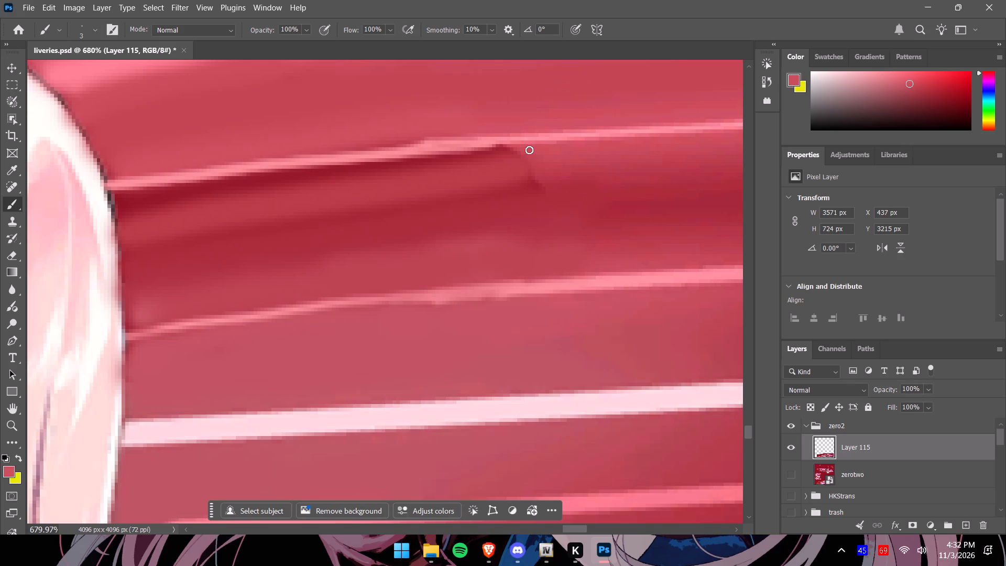
click(97, 29)
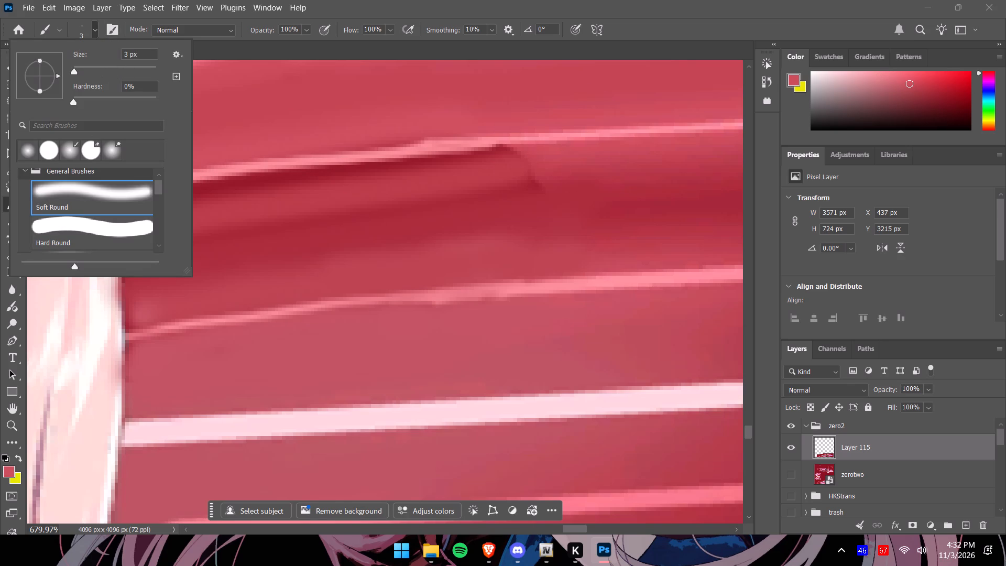
drag(140, 56, 107, 55)
key(1)
key(4)
click(516, 160)
drag(515, 160, 359, 178)
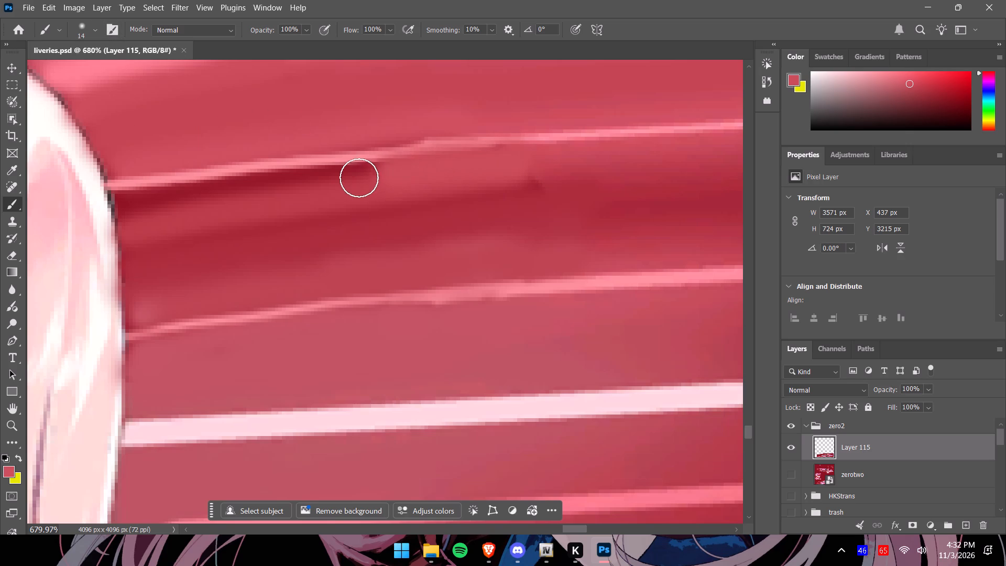
drag(359, 178, 120, 203)
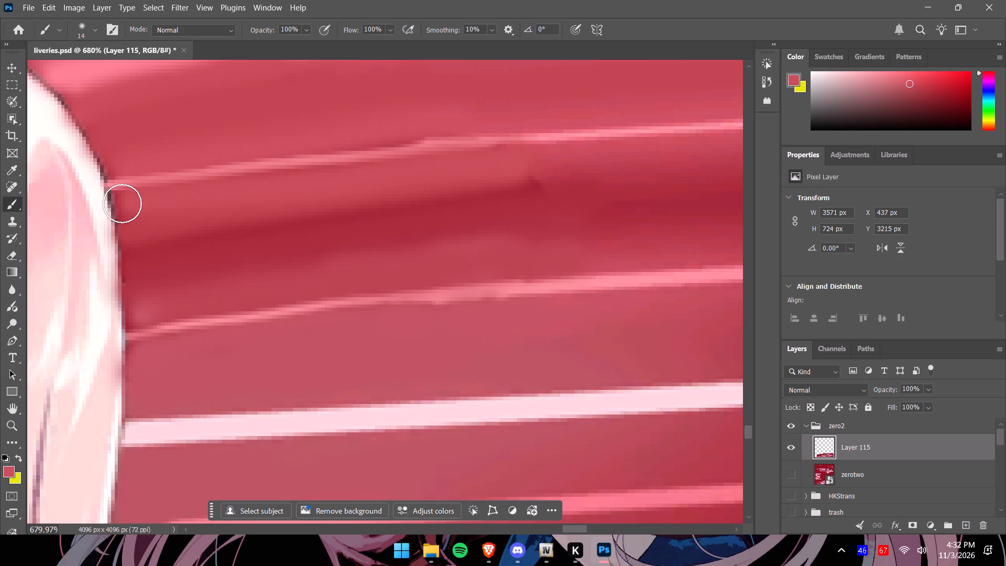
Sample the deeper red beside the old join and repaint the dark band between the two thin lines.
alt+click(558, 187)
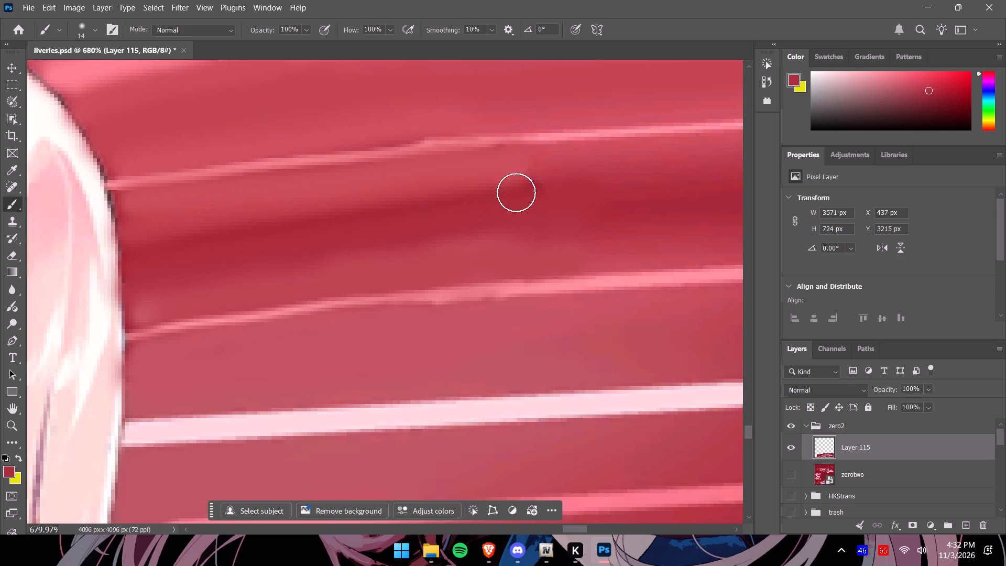
drag(204, 230, 554, 187)
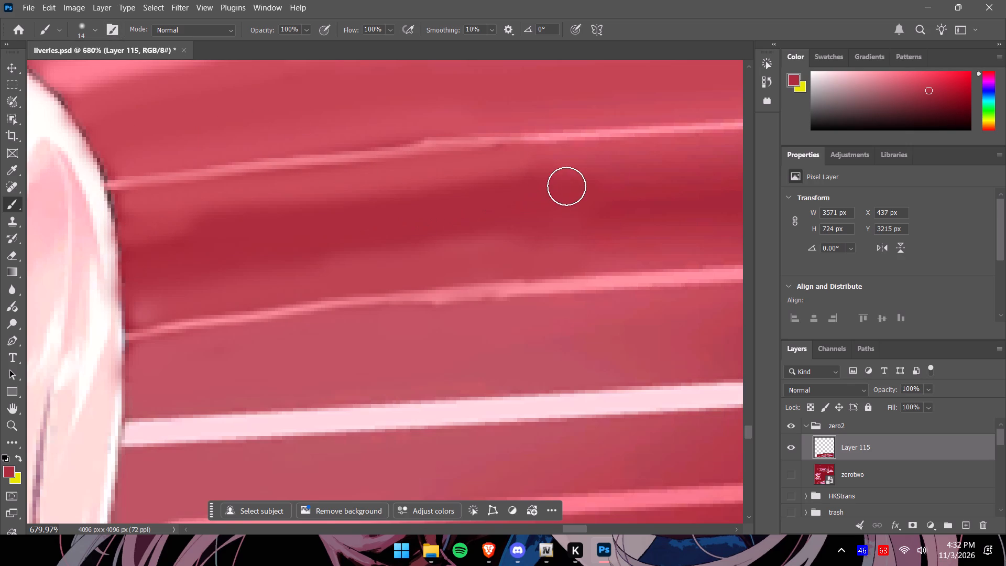
Sample the red just above the upper thin line and paint along its upper edge toward the hair to smooth it.
alt+click(444, 126)
drag(441, 129, 191, 153)
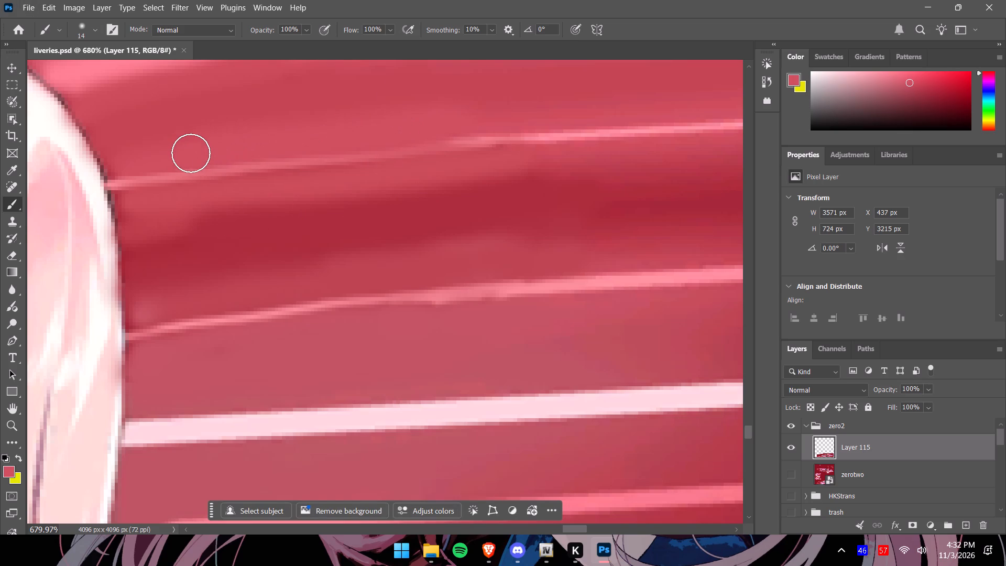
Sample the dark red background and, with a 47 px Hard Round brush, cover the slanted template pillar on the logo side.
alt+scroll(239, 153, down, 20)
alt+scroll(239, 153, down, 3)
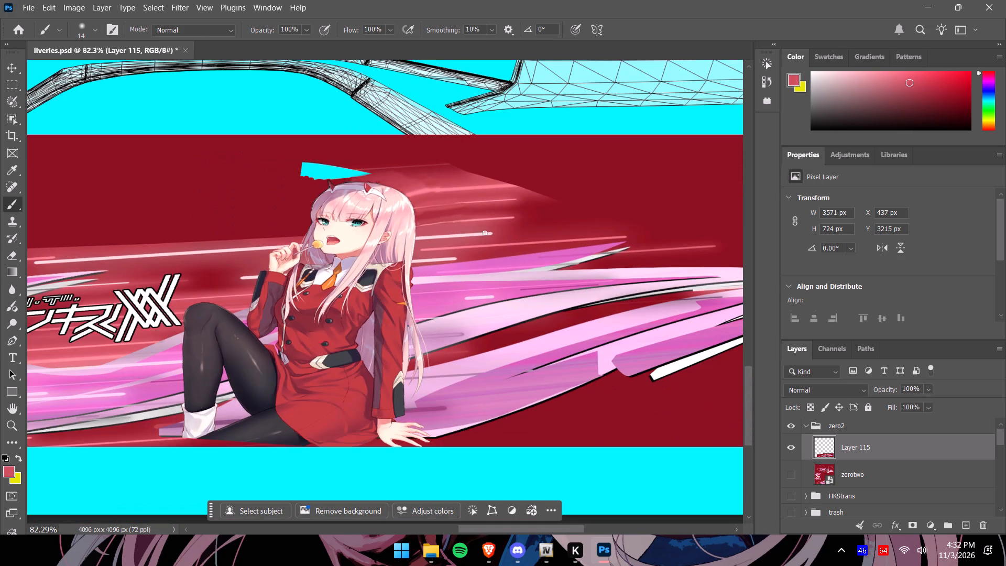
alt+scroll(487, 236, down, 3)
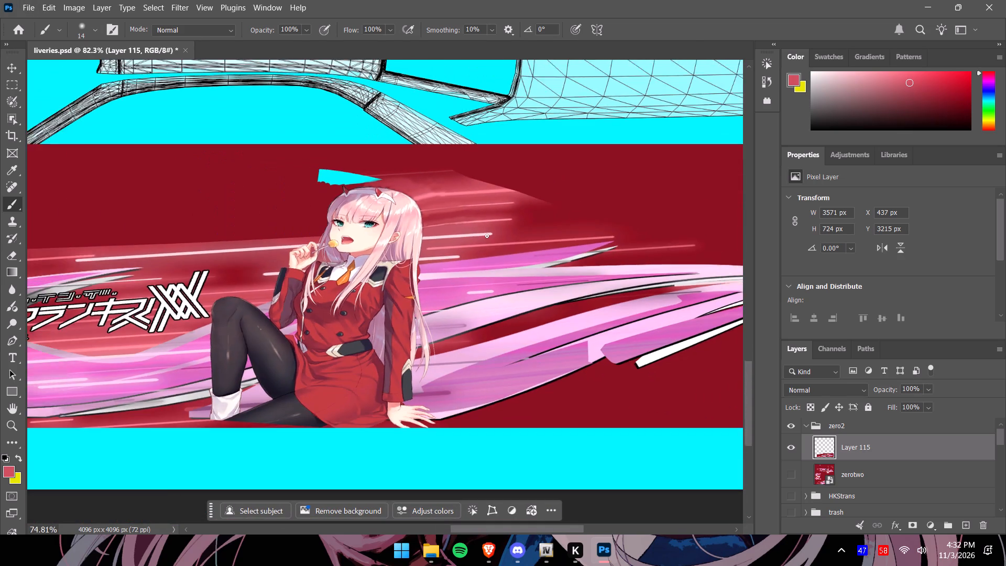
alt+scroll(487, 236, down, 8)
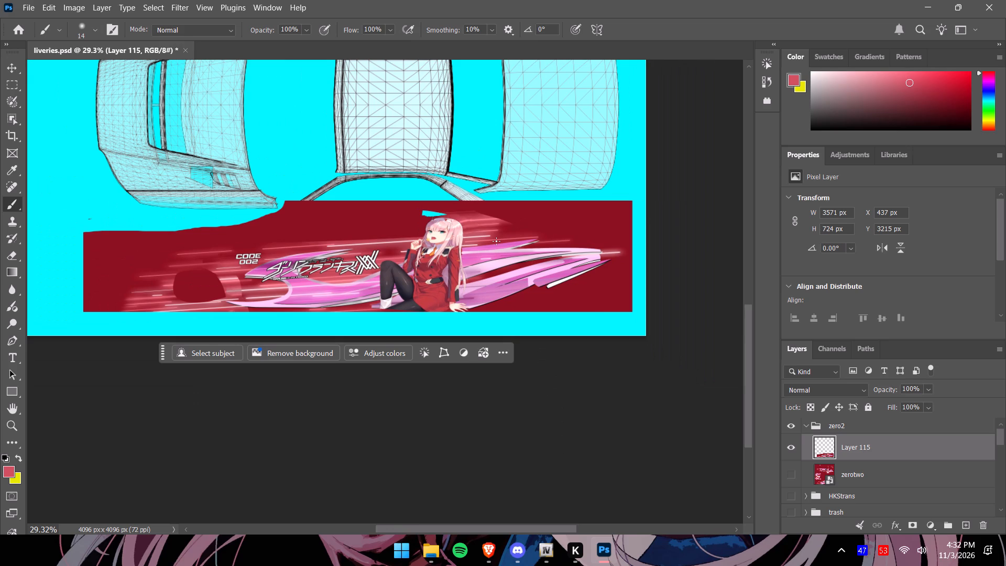
alt+scroll(281, 176, up, 8)
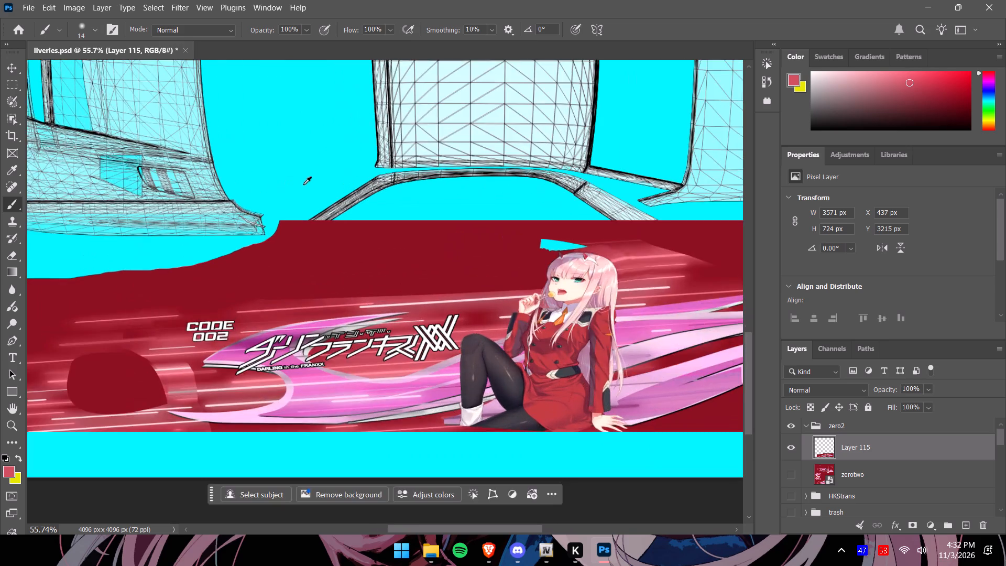
alt+scroll(354, 212, up, 8)
alt+click(315, 238)
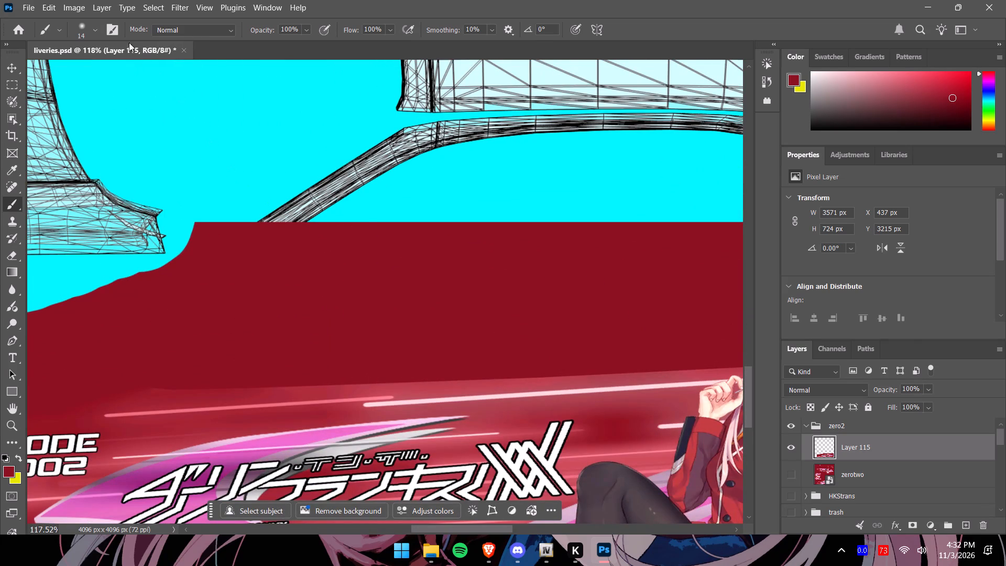
click(97, 32)
click(80, 232)
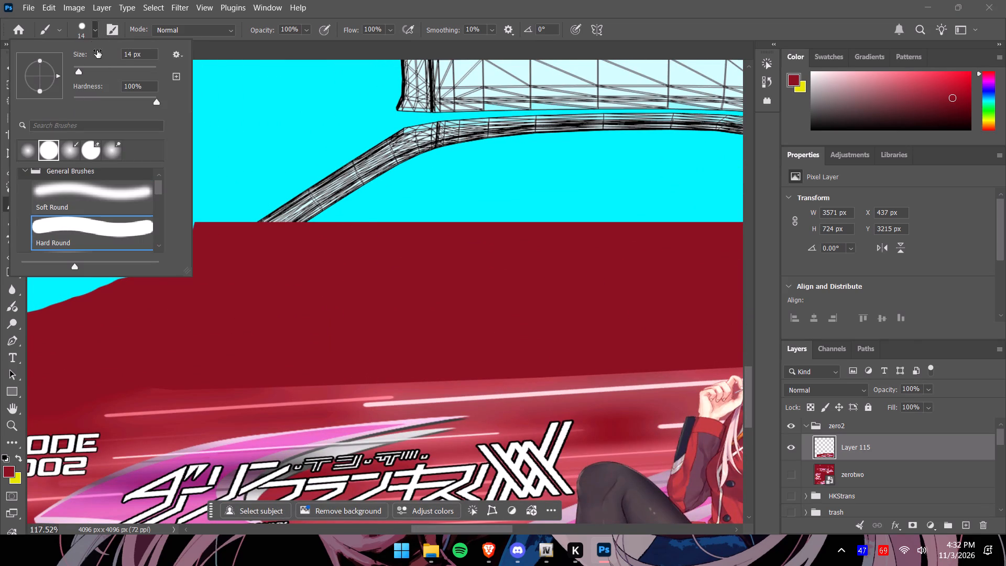
click(94, 28)
drag(266, 230, 308, 196)
key(ctrl+z)
click(95, 28)
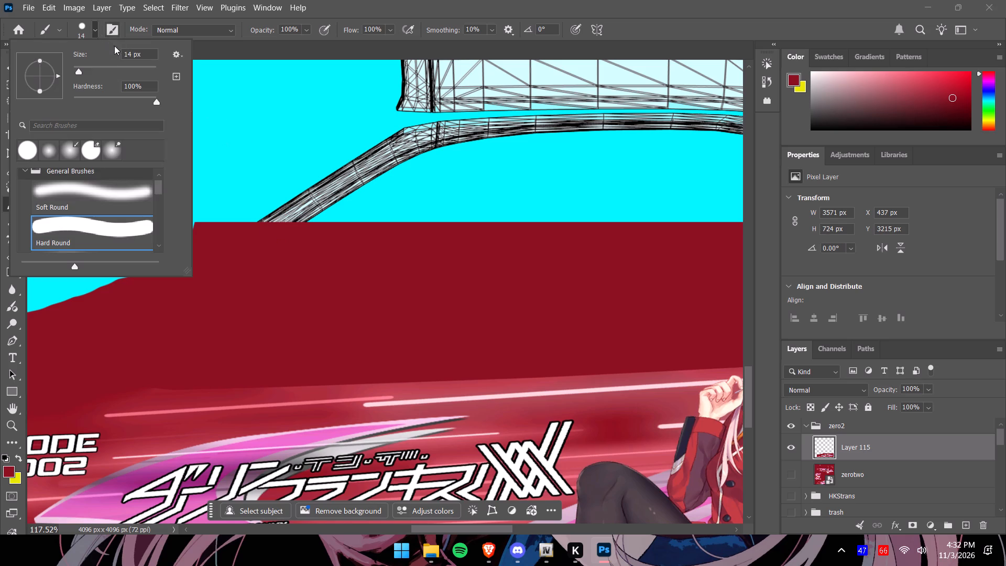
drag(83, 70, 93, 70)
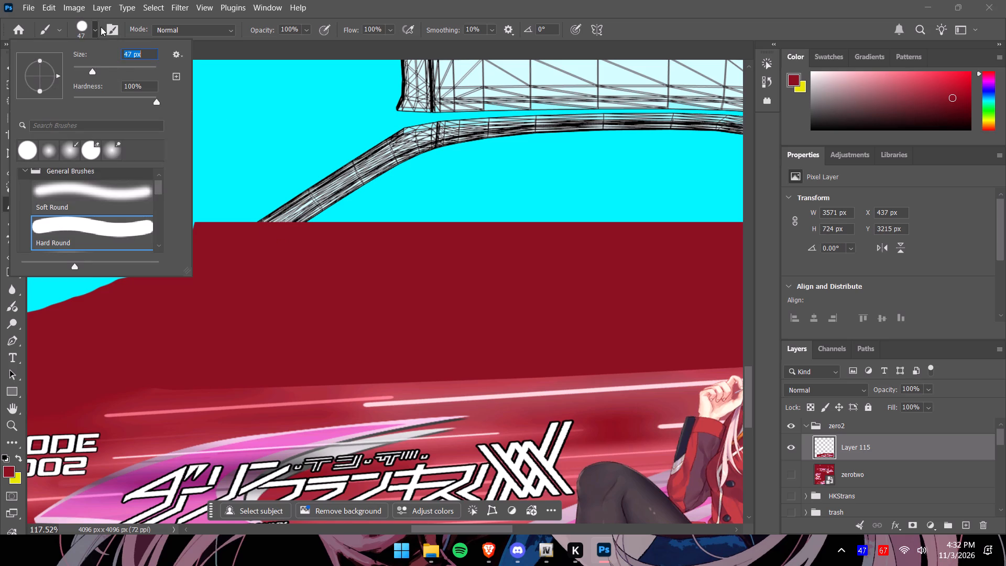
click(96, 27)
drag(269, 227, 429, 146)
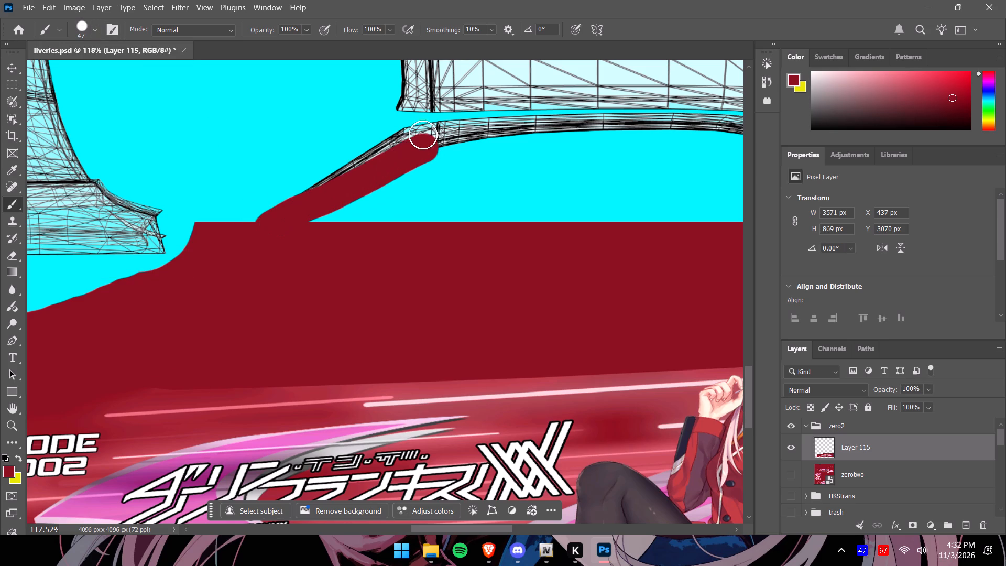
drag(418, 132, 238, 246)
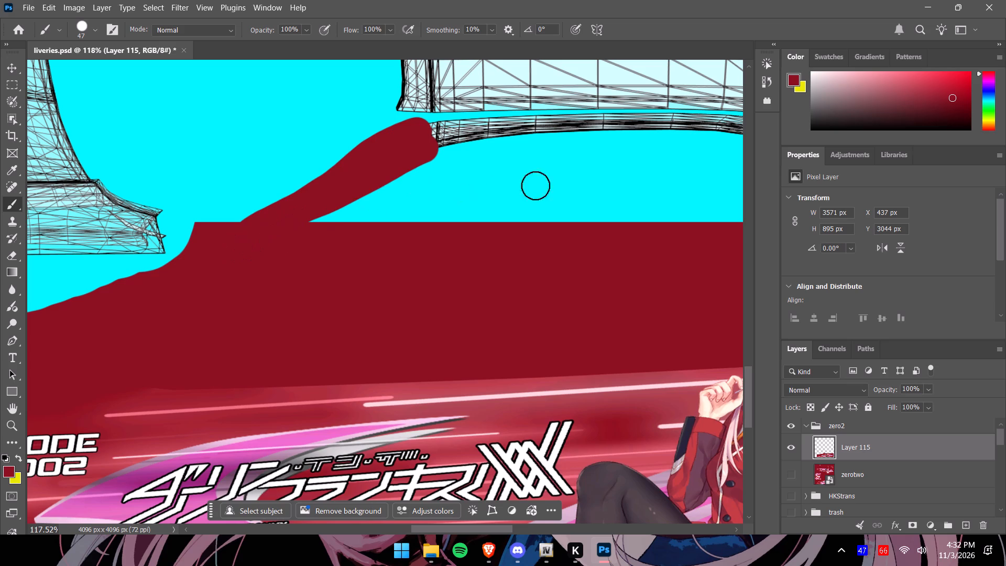
Continue the dark red along the curved template strip beneath the roof panel, covering its wireframe and thickening its lower edge.
drag(751, 387, 753, 373)
drag(415, 244, 419, 244)
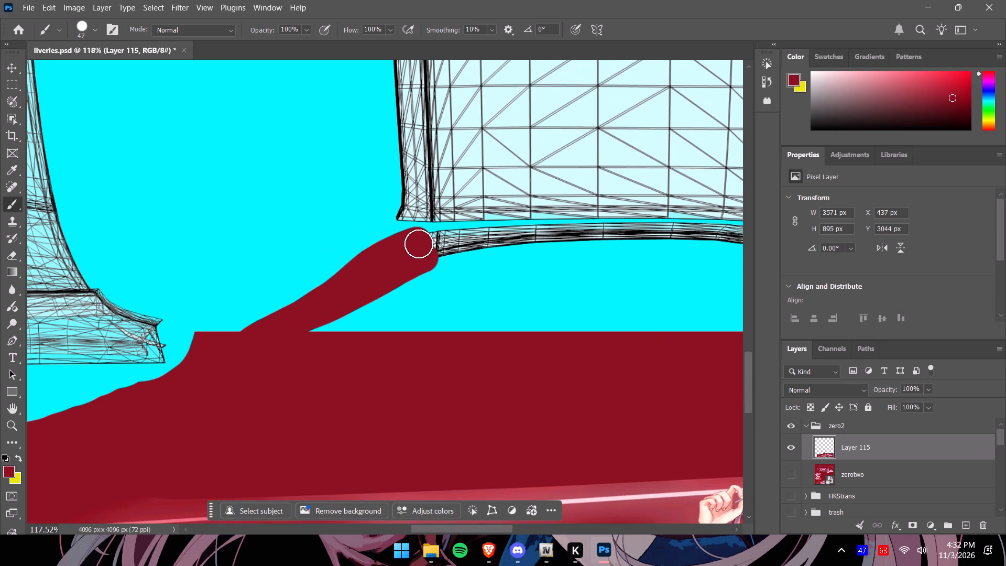
drag(419, 244, 703, 247)
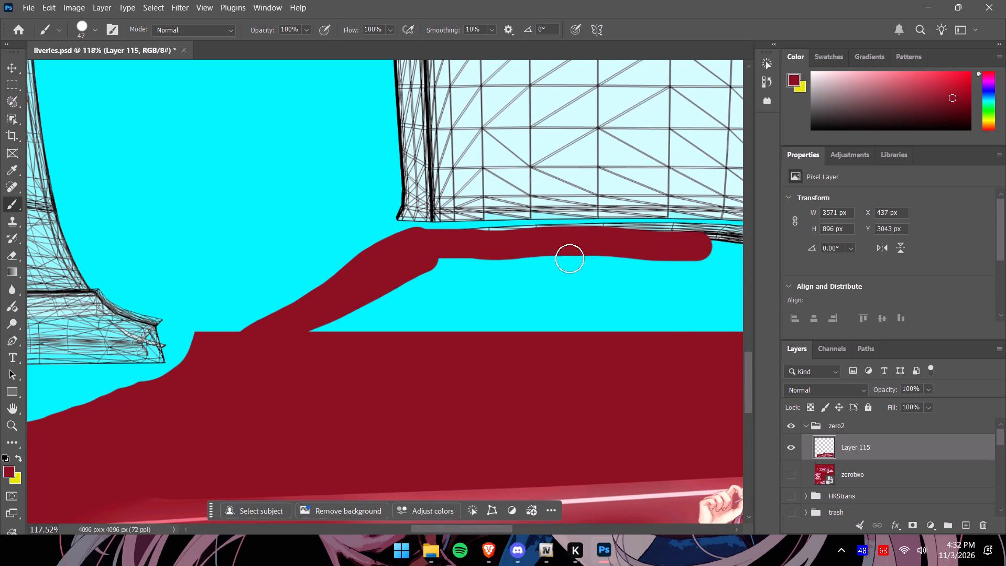
drag(465, 243, 664, 240)
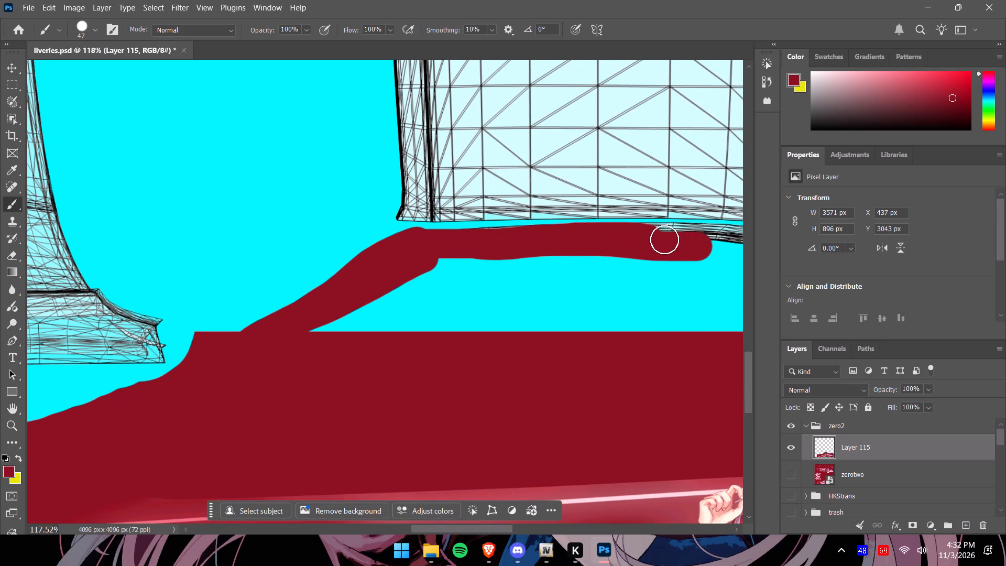
drag(664, 240, 672, 237)
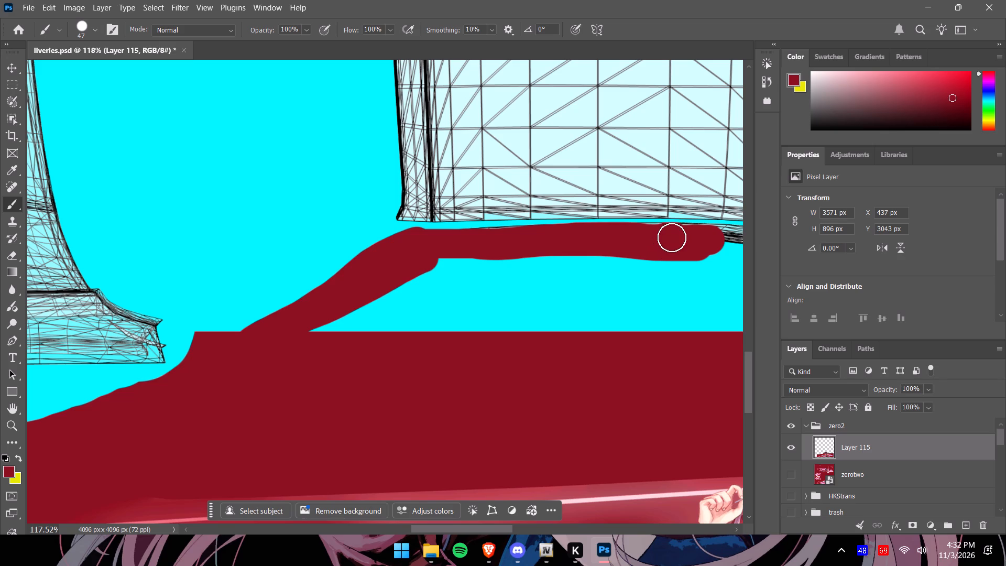
drag(672, 237, 541, 238)
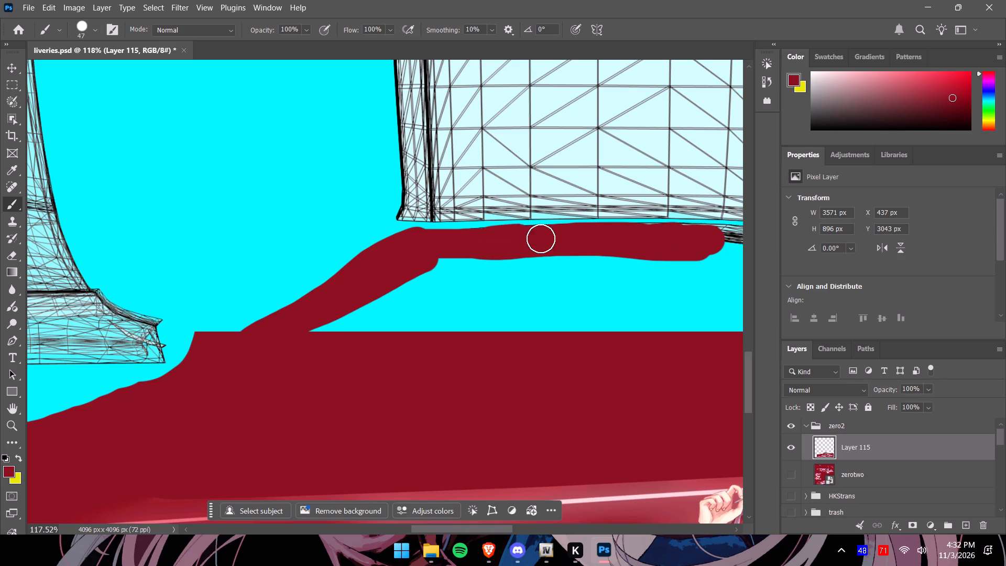
drag(541, 238, 714, 238)
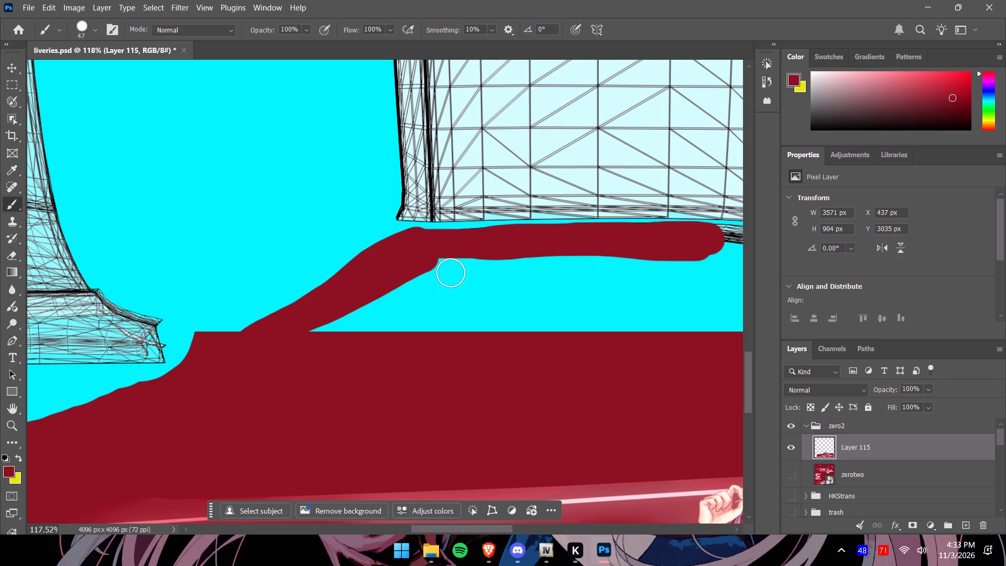
drag(427, 271, 681, 256)
Cover the rest of the curved strip and the sloping pillar above the character in dark red, and even out the underside.
drag(455, 531, 481, 531)
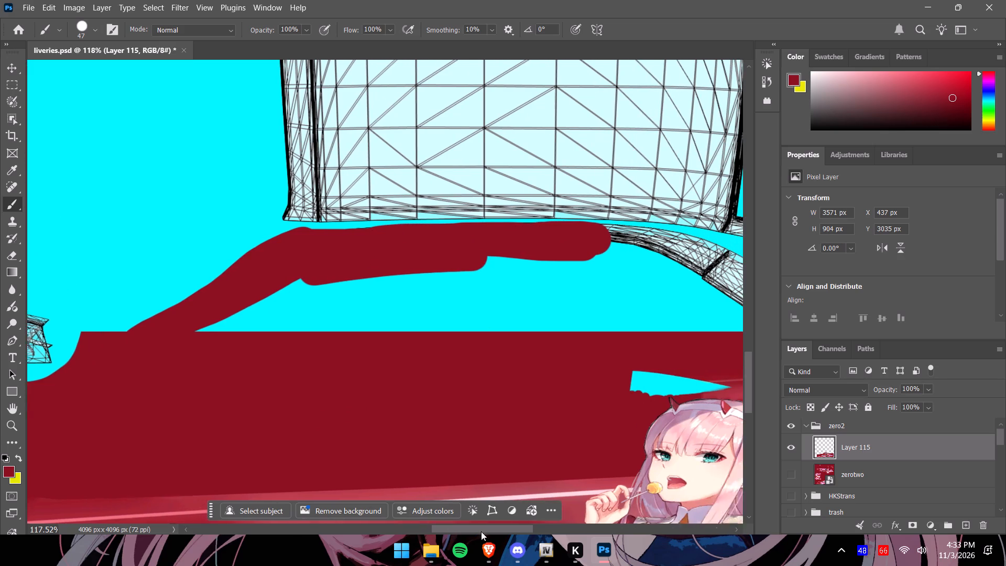
drag(481, 531, 502, 534)
drag(389, 236, 394, 236)
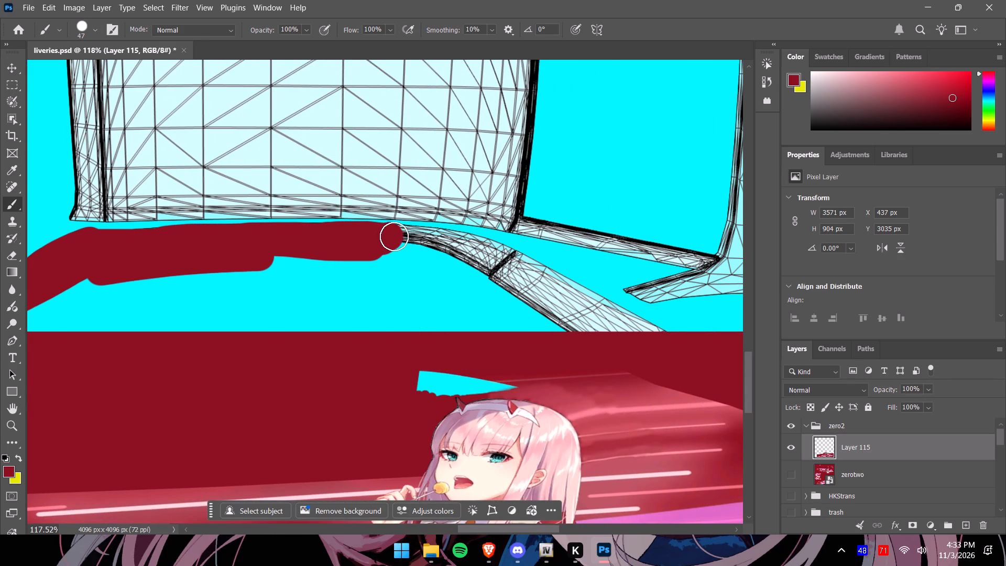
drag(394, 236, 494, 254)
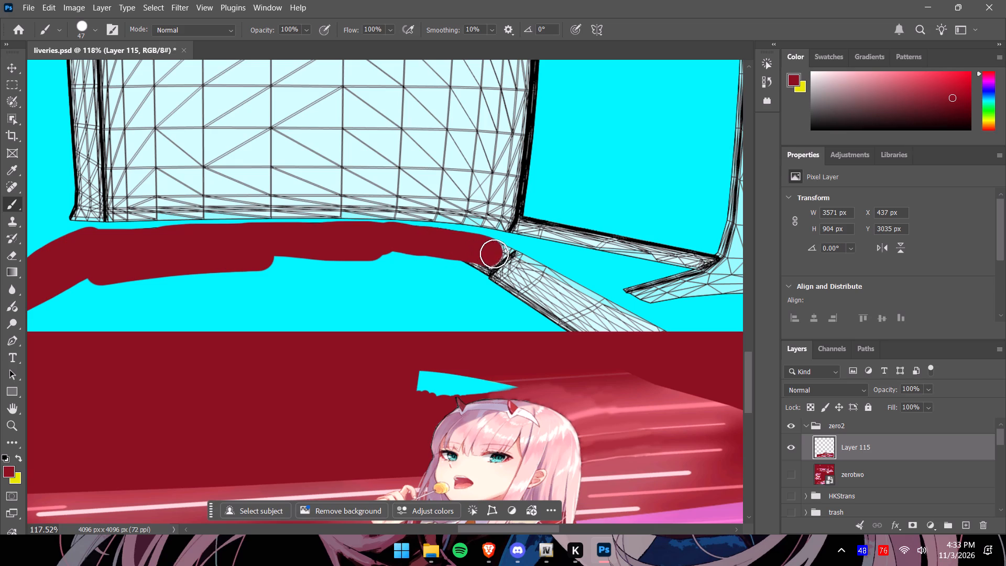
drag(494, 254, 621, 321)
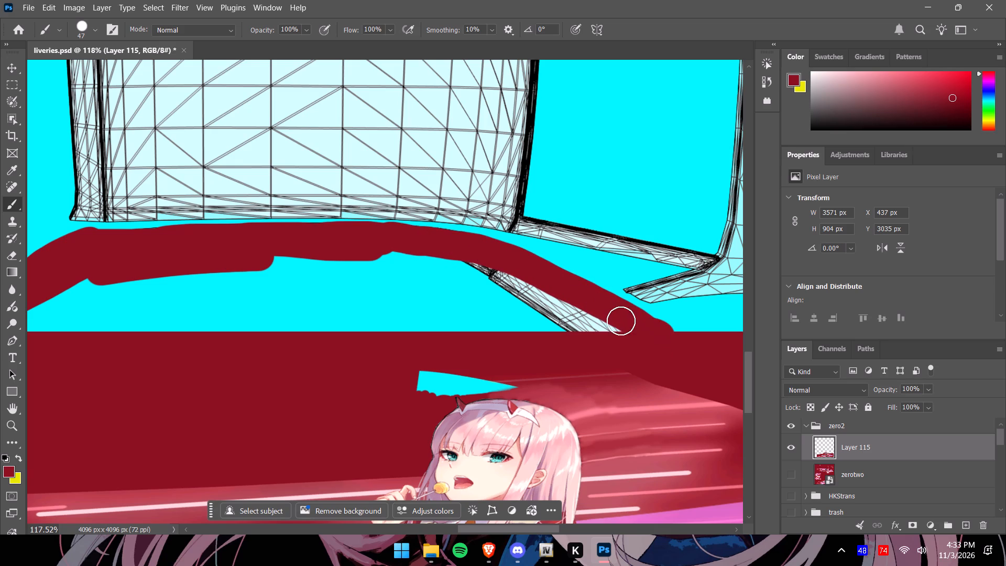
drag(621, 321, 485, 268)
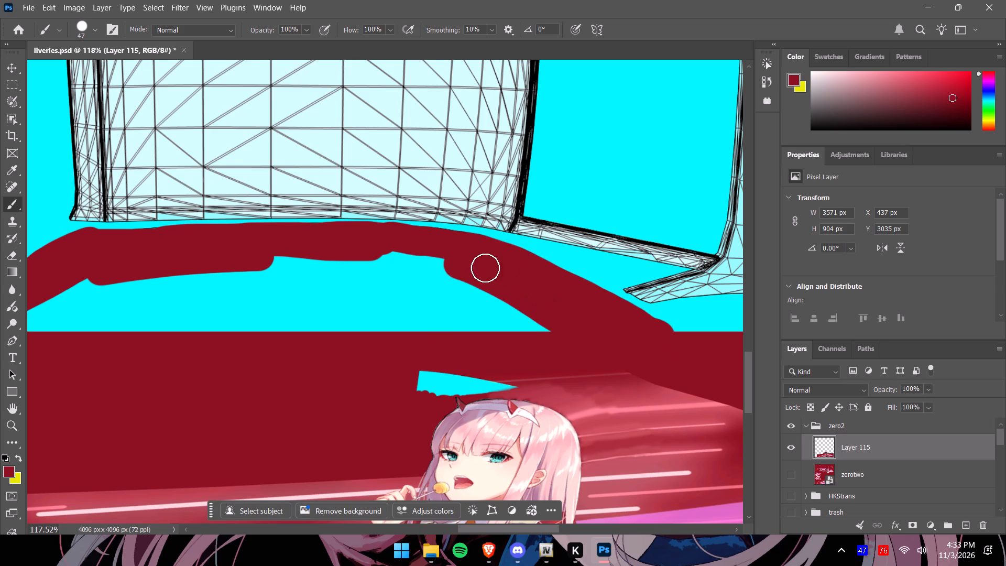
drag(485, 268, 170, 269)
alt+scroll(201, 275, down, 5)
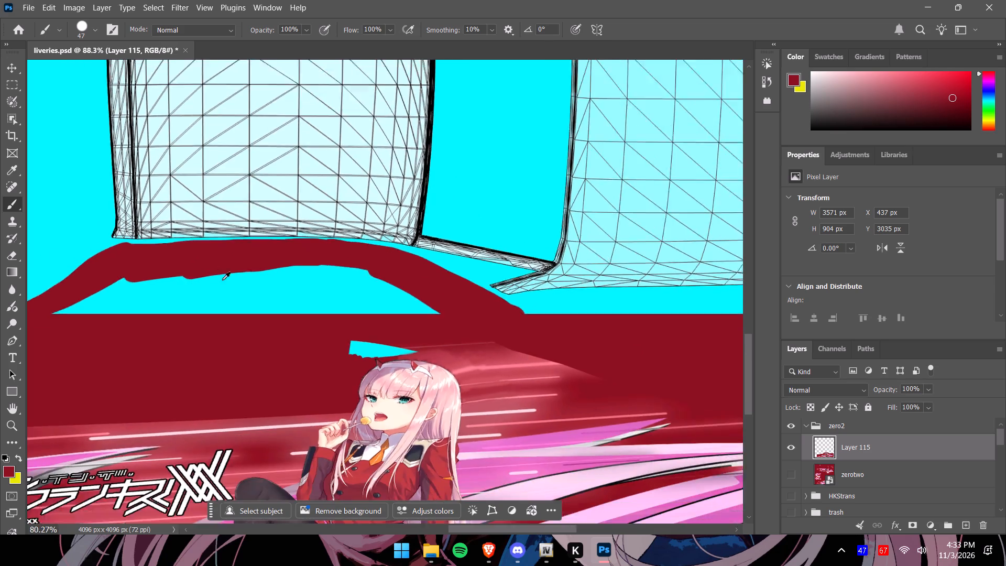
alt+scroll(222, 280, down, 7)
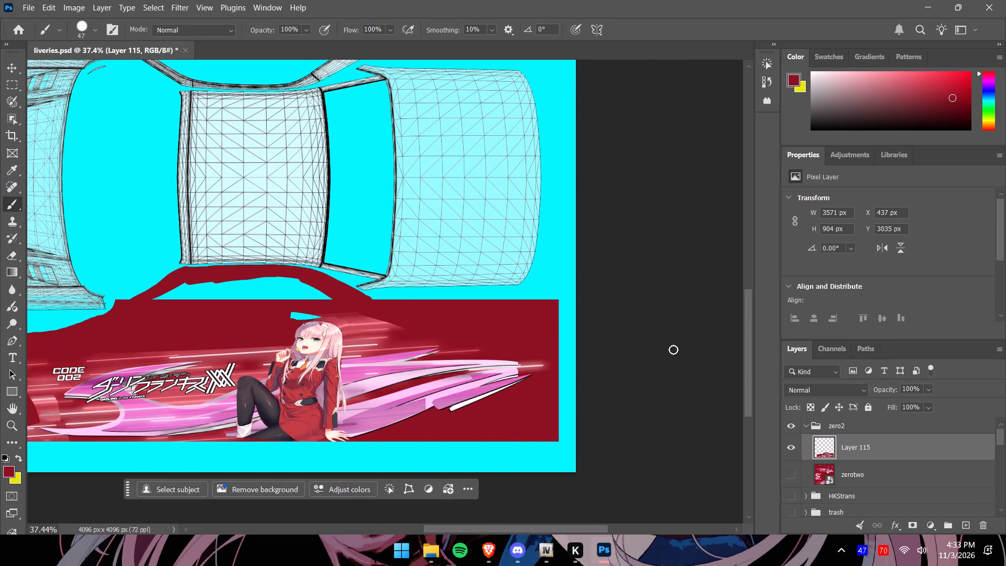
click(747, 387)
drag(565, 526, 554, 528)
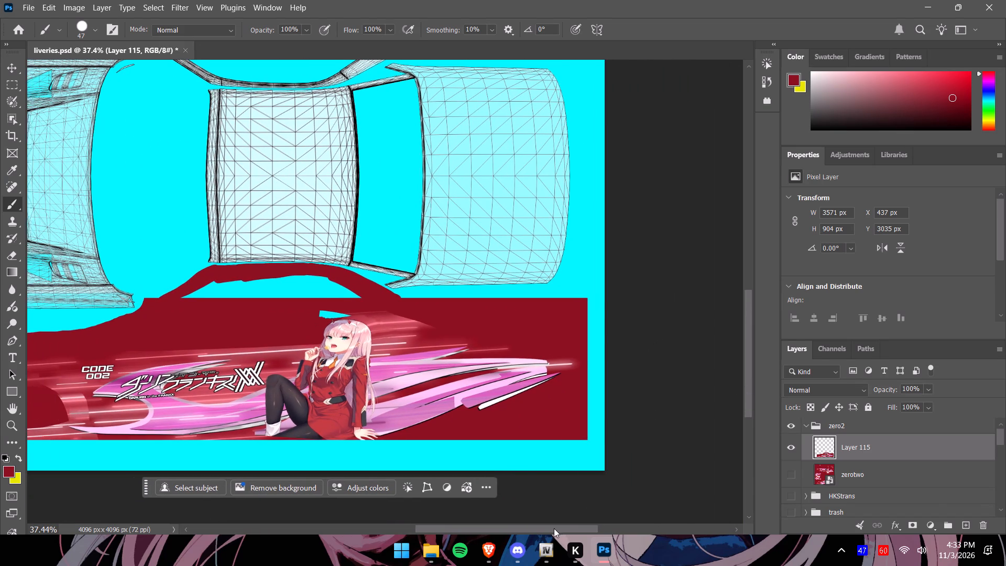
Copy the finished side artwork on Layer 115 with a rectangular selection around the lower car side and paste it as a new layer.
drag(554, 528, 538, 532)
alt+scroll(511, 324, down, 5)
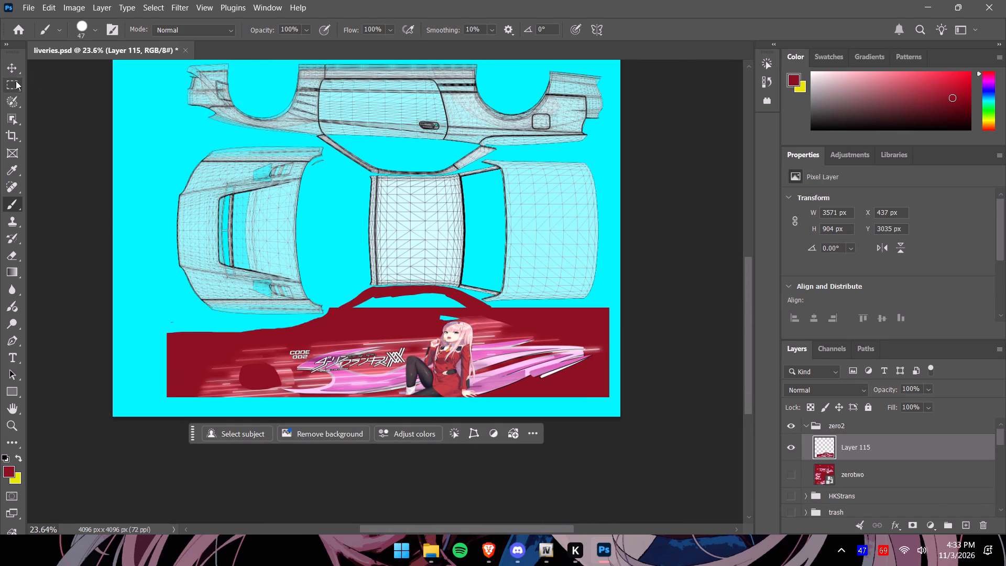
click(15, 81)
drag(139, 264, 615, 416)
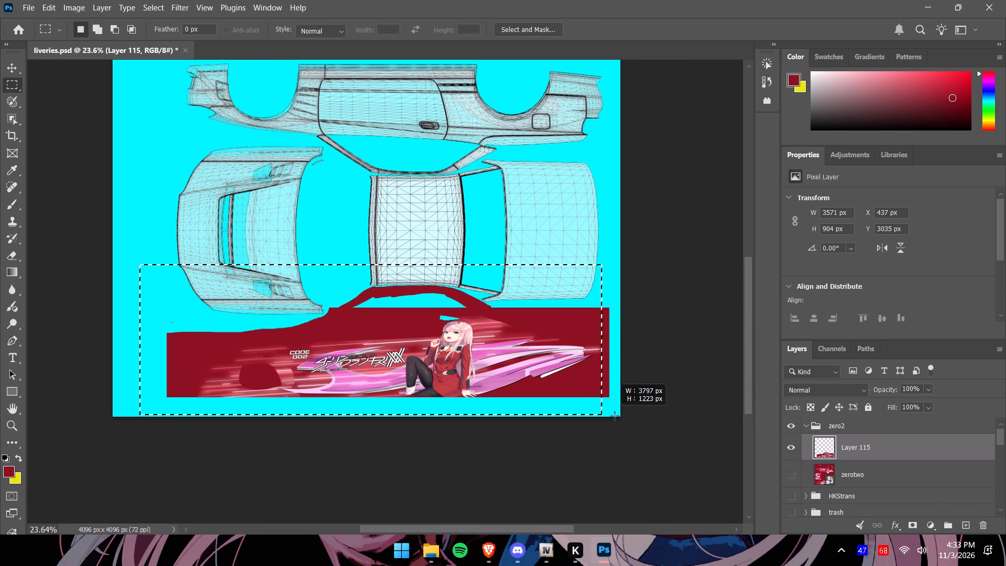
drag(615, 416, 628, 417)
key(ctrl+c)
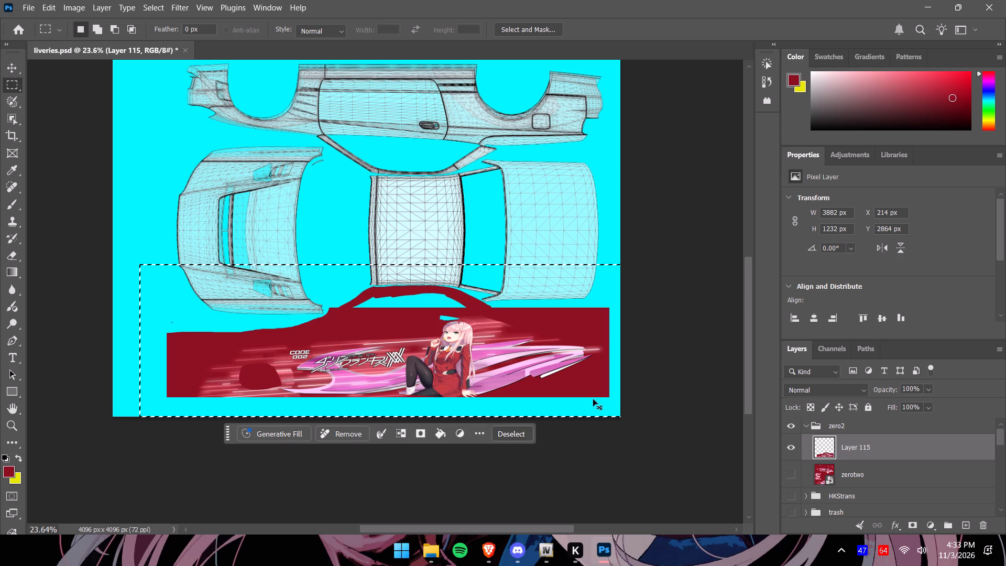
key(ctrl+v)
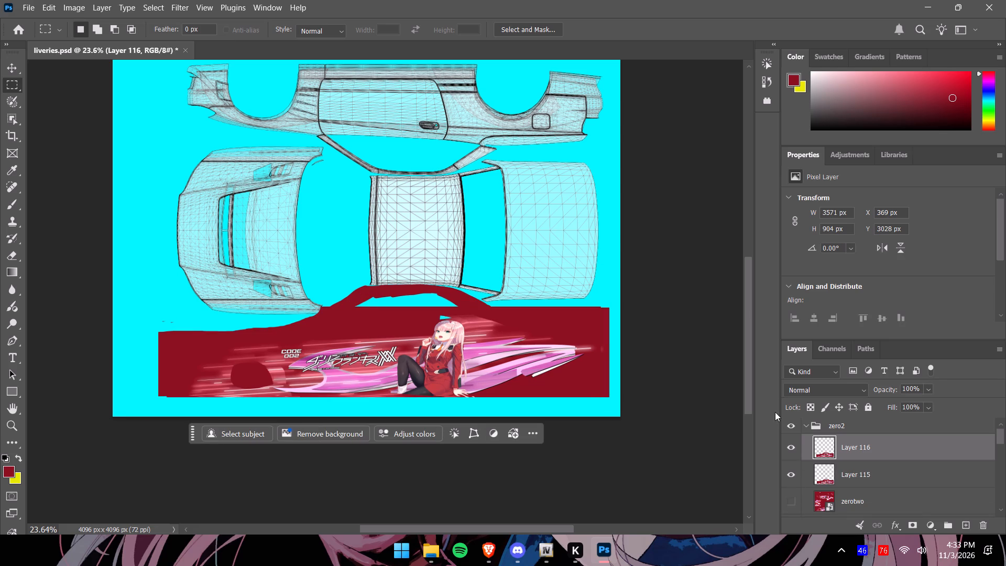
Lower the opacity of Layer 115 and set the pasted Layer 116 to 74% so the wireframe shows through.
click(863, 470)
click(928, 391)
drag(939, 405, 928, 408)
click(904, 448)
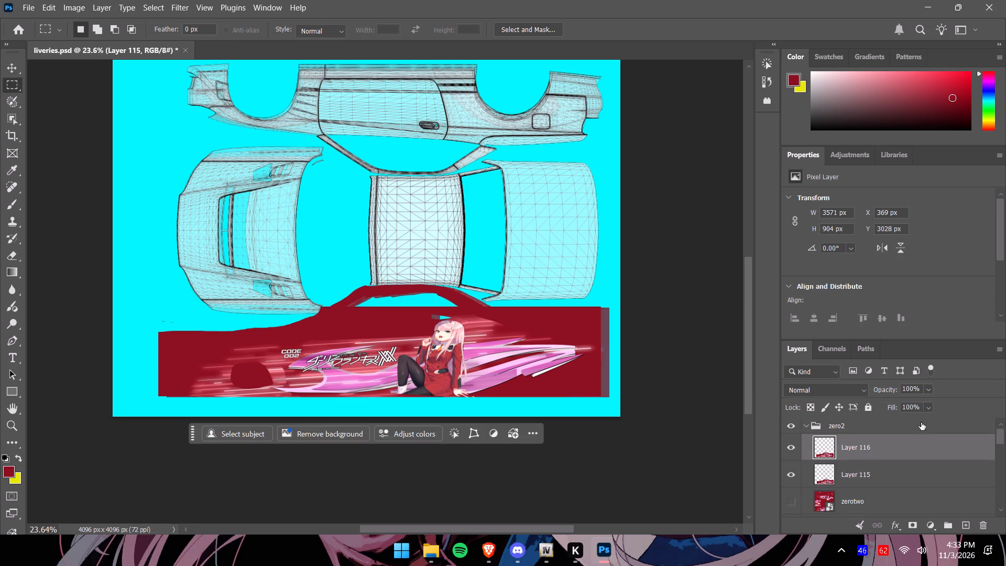
click(928, 391)
drag(935, 404, 930, 404)
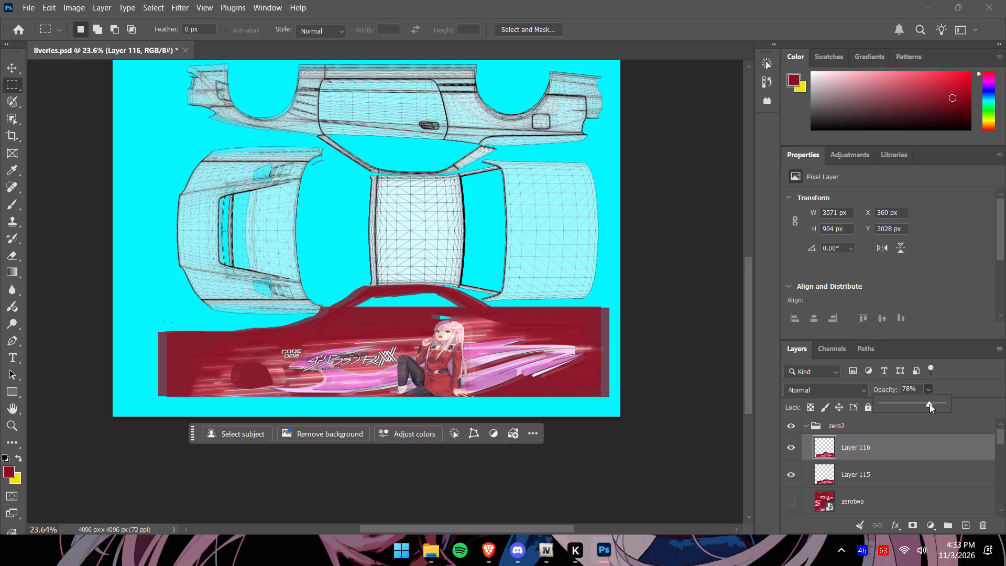
drag(930, 404, 927, 404)
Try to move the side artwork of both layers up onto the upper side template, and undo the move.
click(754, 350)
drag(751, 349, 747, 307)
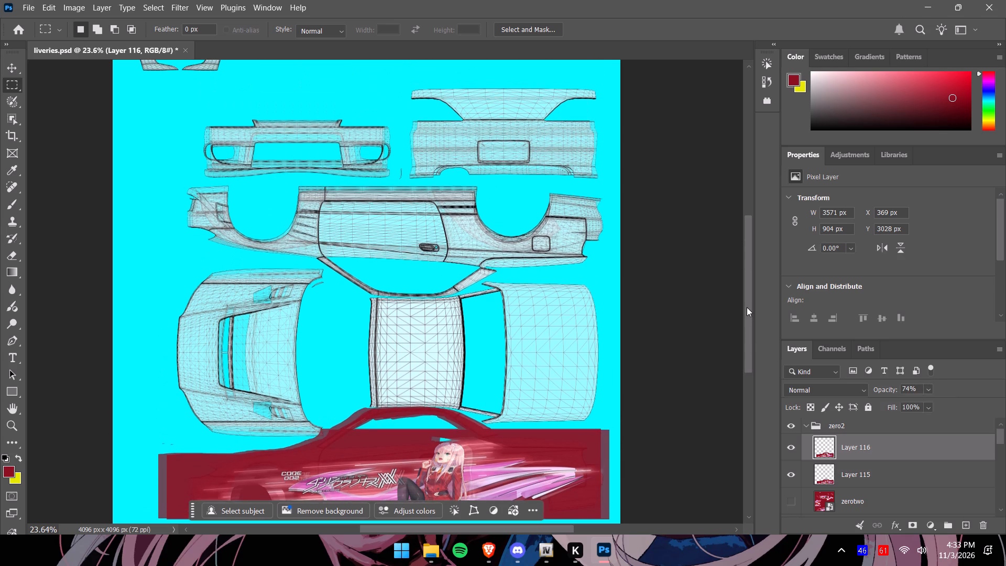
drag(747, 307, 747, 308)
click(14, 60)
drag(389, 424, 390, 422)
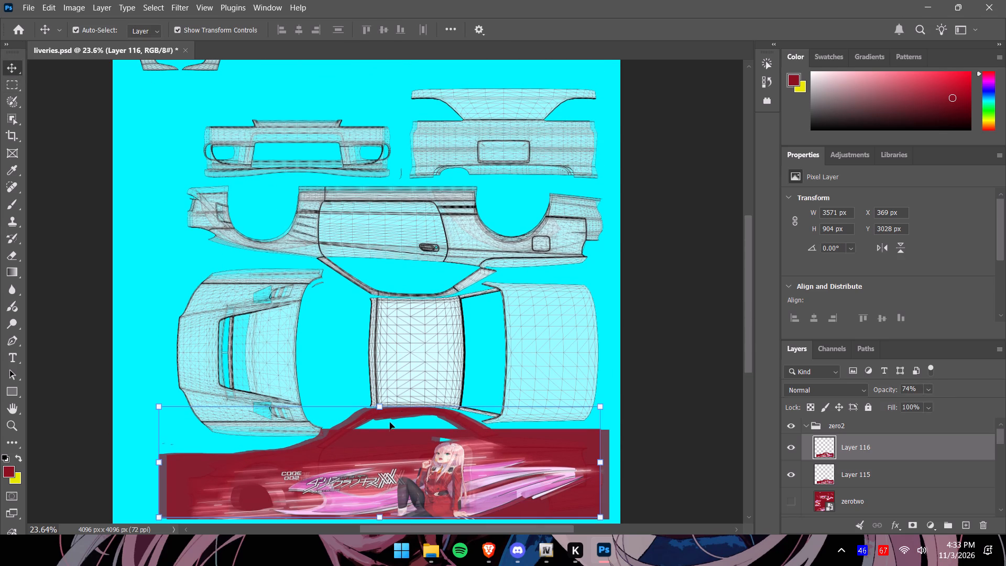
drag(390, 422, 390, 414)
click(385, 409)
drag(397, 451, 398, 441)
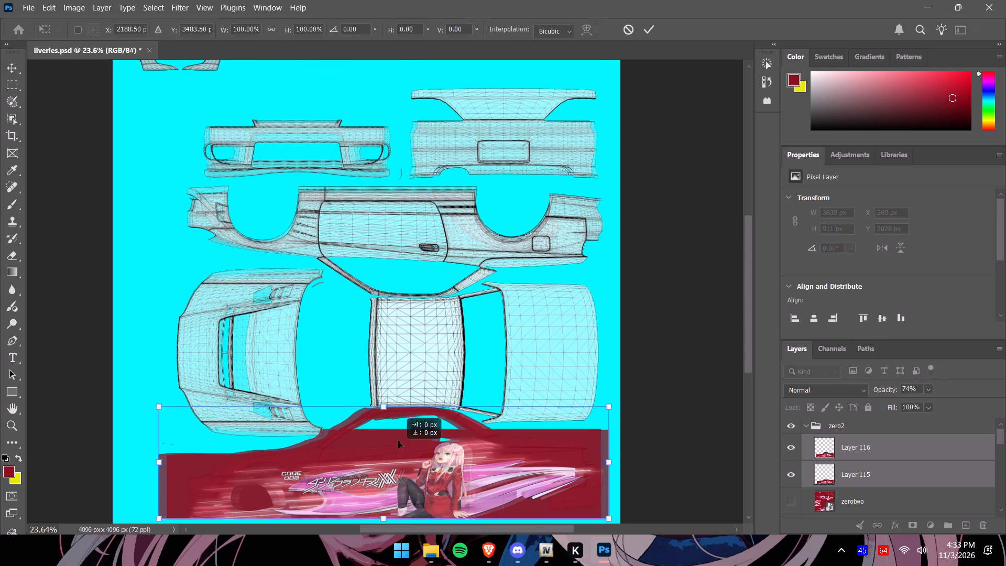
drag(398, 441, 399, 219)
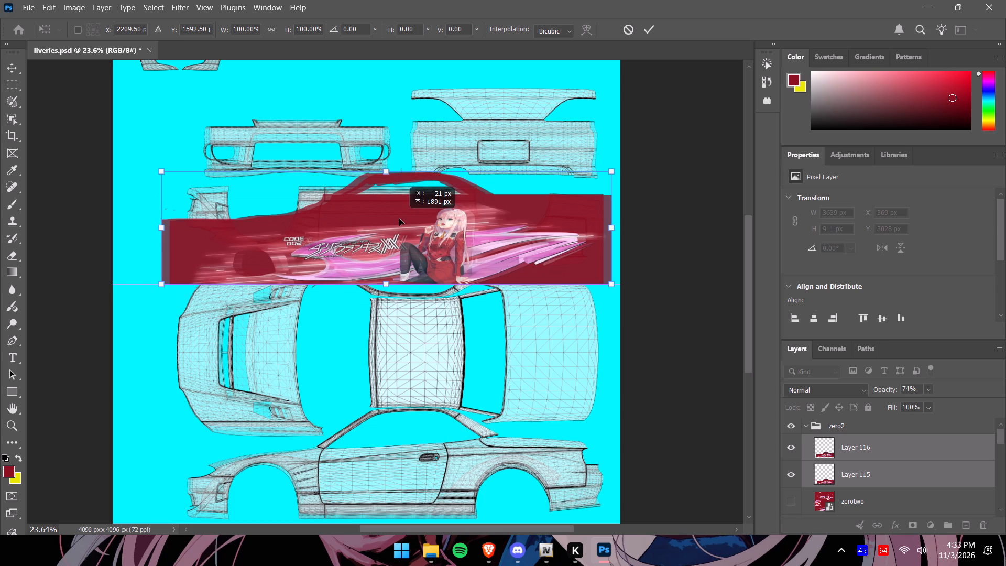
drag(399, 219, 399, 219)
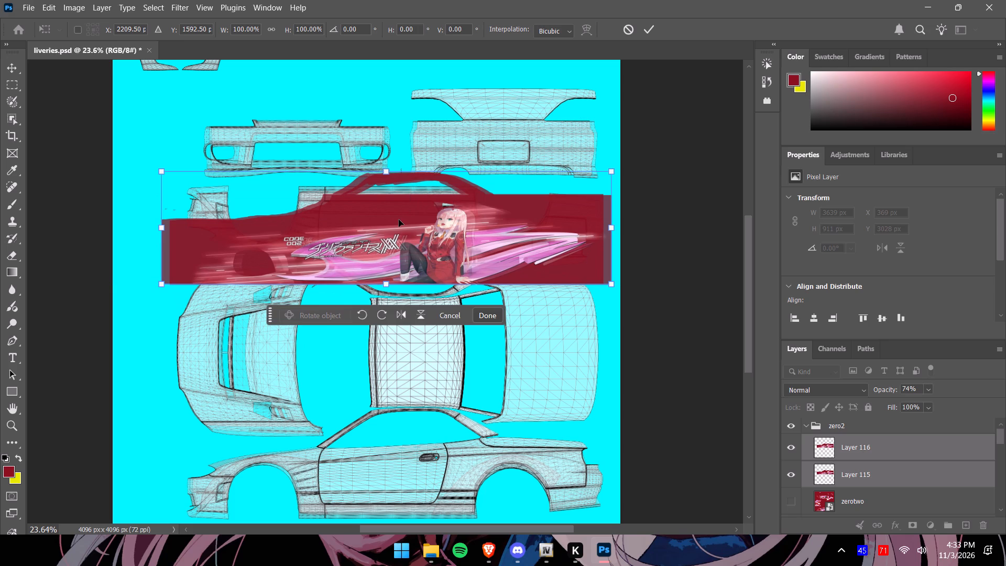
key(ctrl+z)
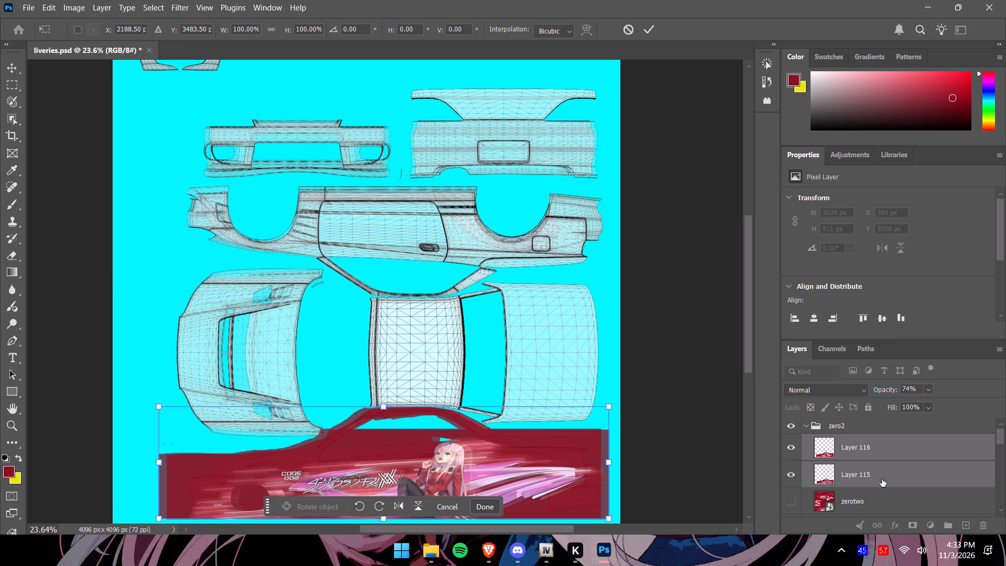
Move only Layer 116 onto the upper side template, flip it vertically and align it with the wireframe.
click(896, 484)
click(892, 451)
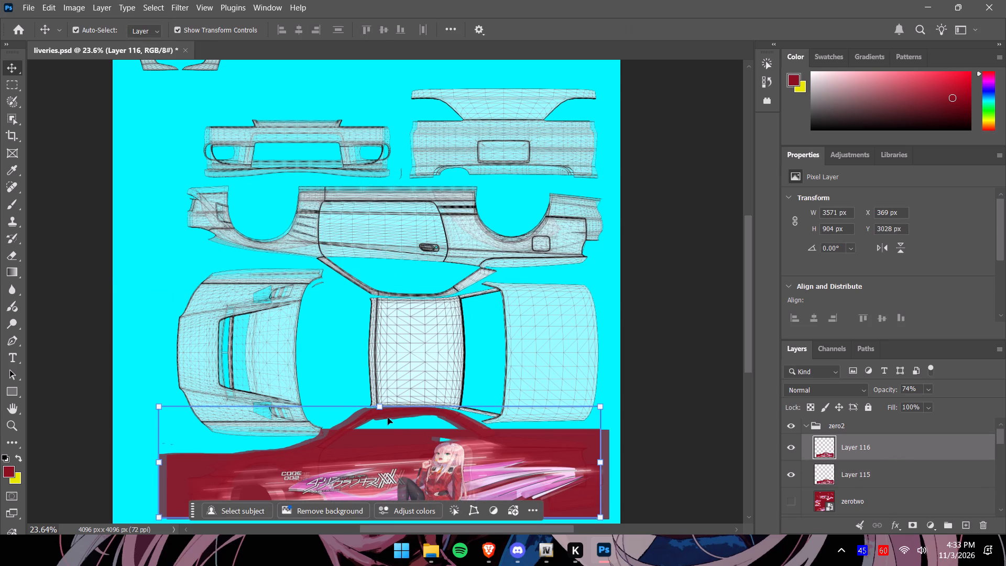
click(379, 404)
drag(414, 451, 429, 229)
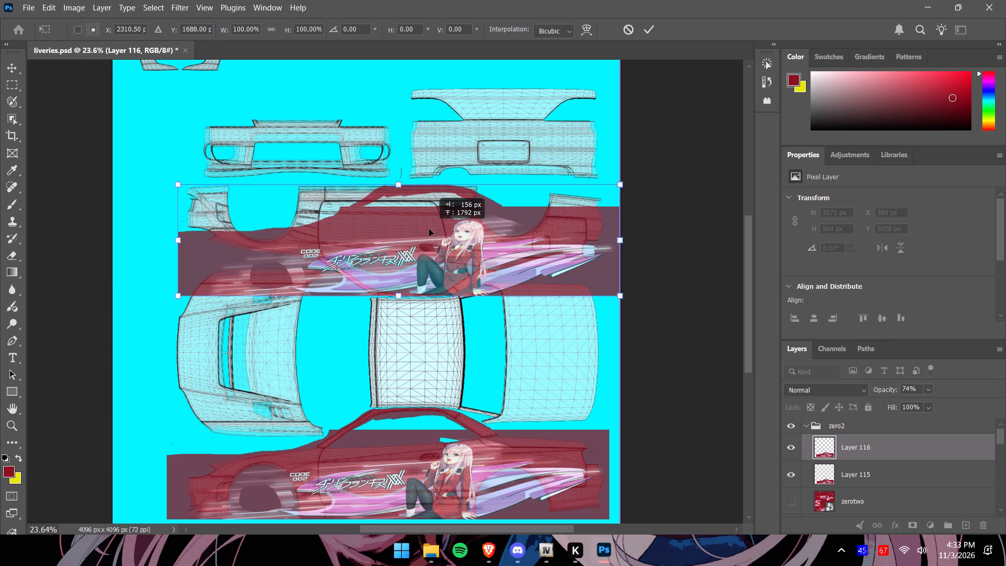
drag(429, 229, 422, 212)
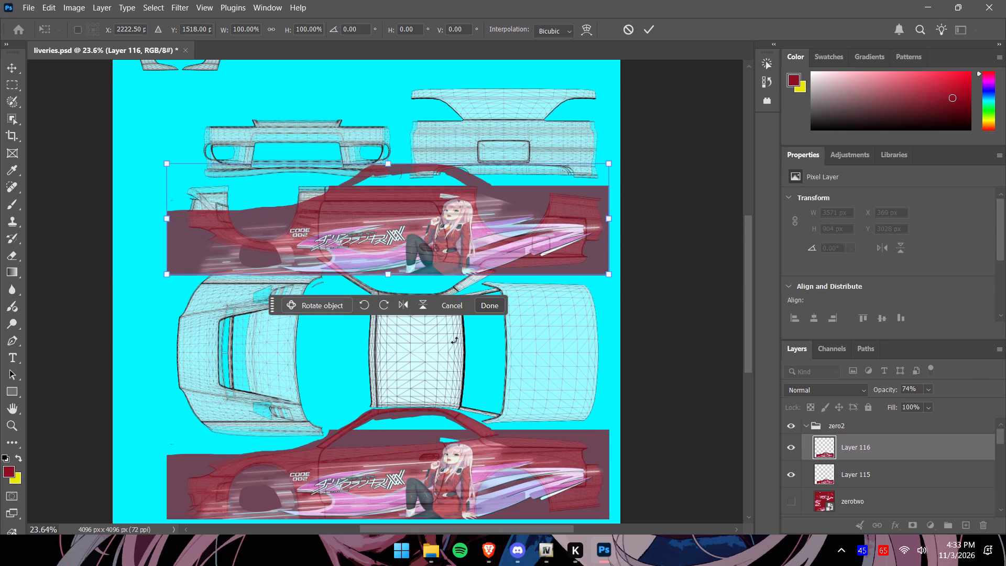
click(427, 301)
drag(441, 219, 442, 241)
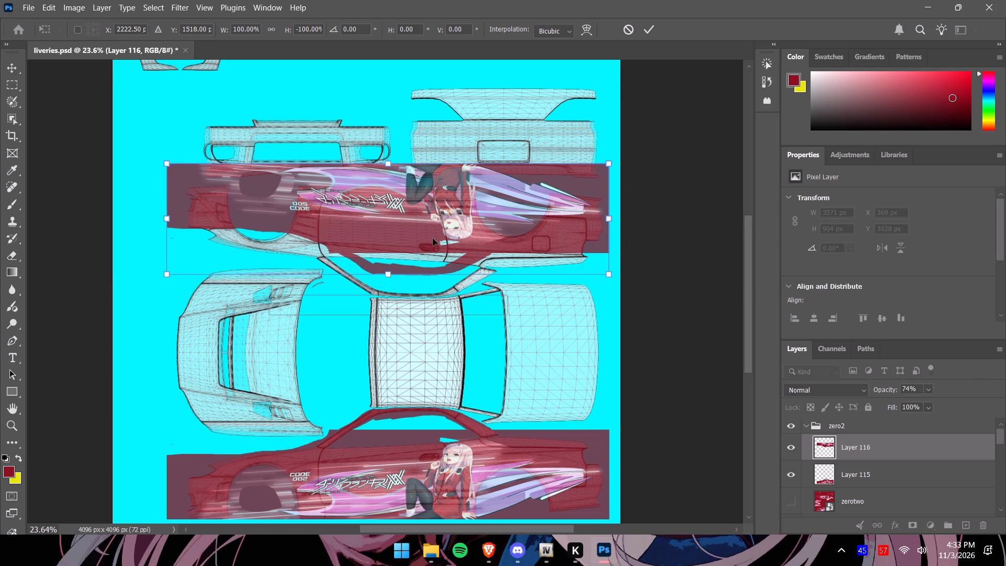
drag(433, 238, 437, 261)
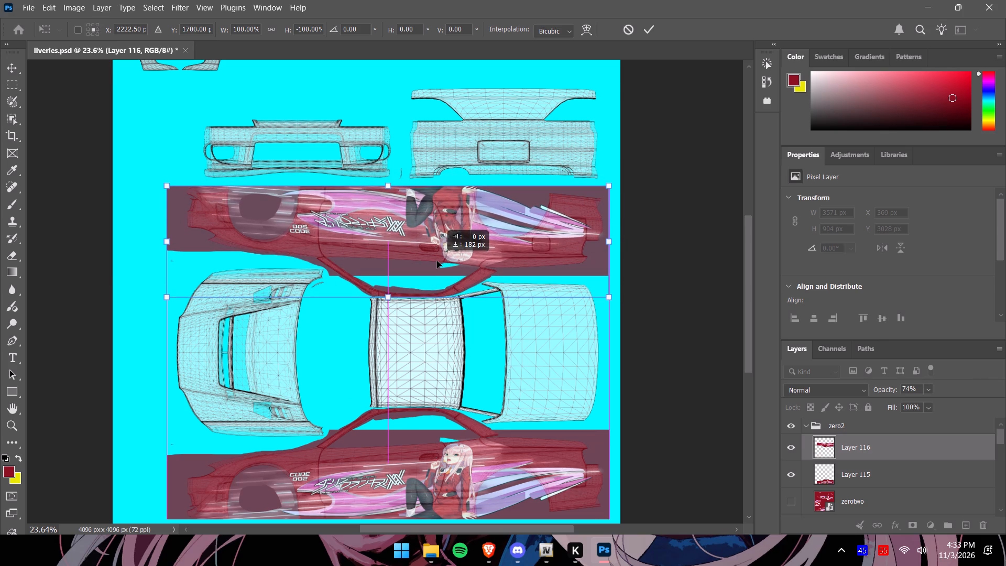
drag(437, 261, 437, 260)
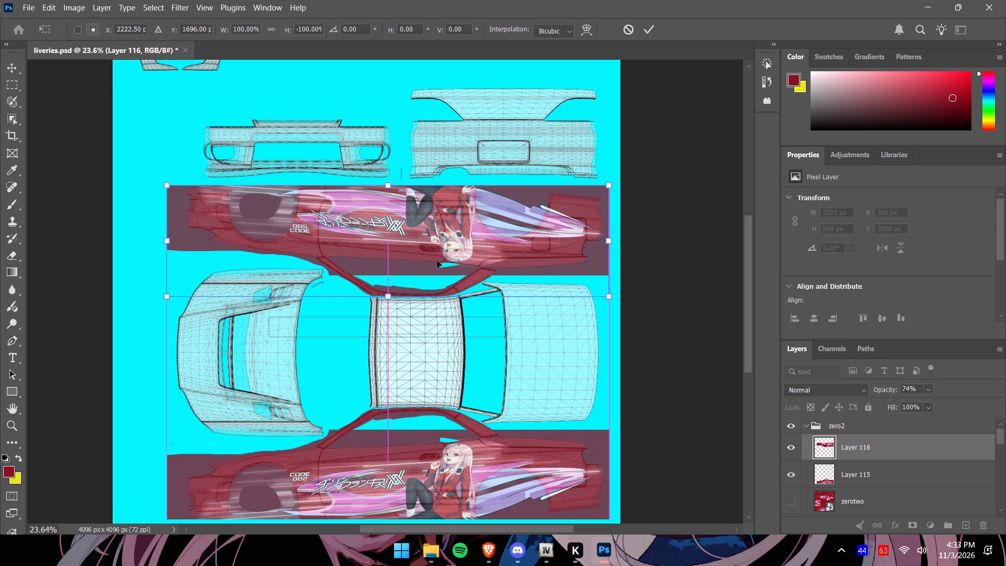
click(486, 325)
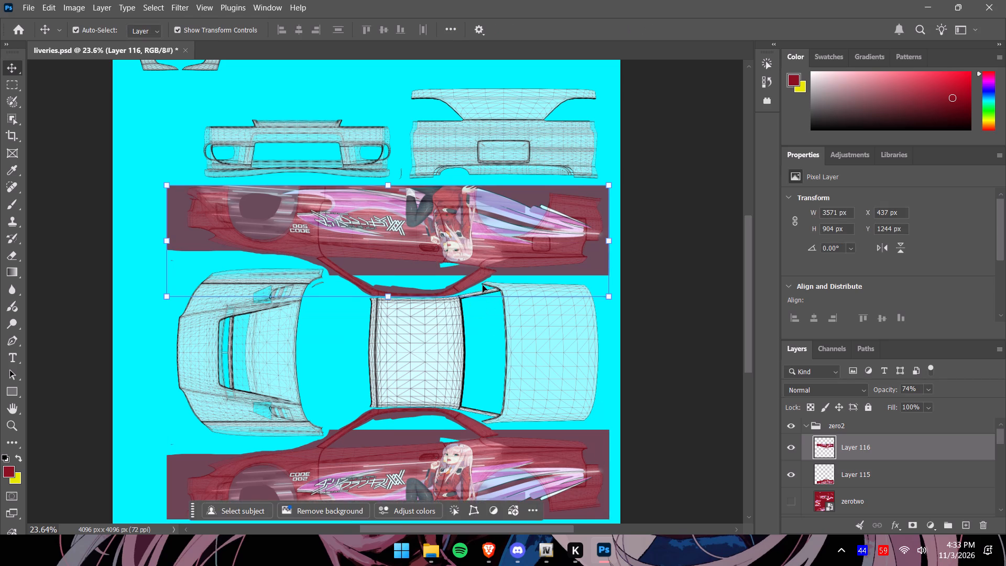
Nudge the flipped copy down about 5 px so its red strip covers the curved template strip above the roof panel.
alt+scroll(507, 194, up, 12)
alt+scroll(508, 205, down, 4)
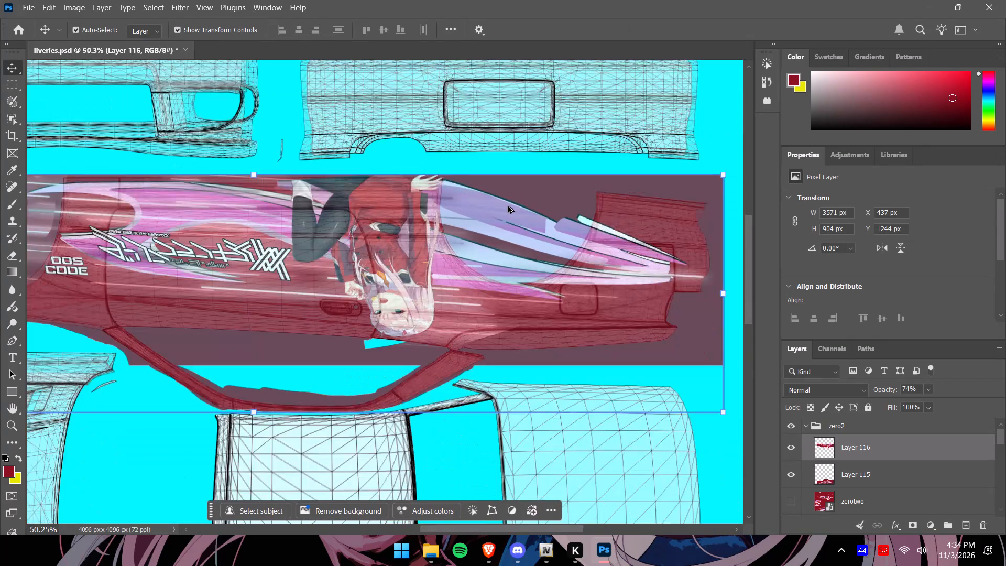
alt+scroll(508, 206, down, 8)
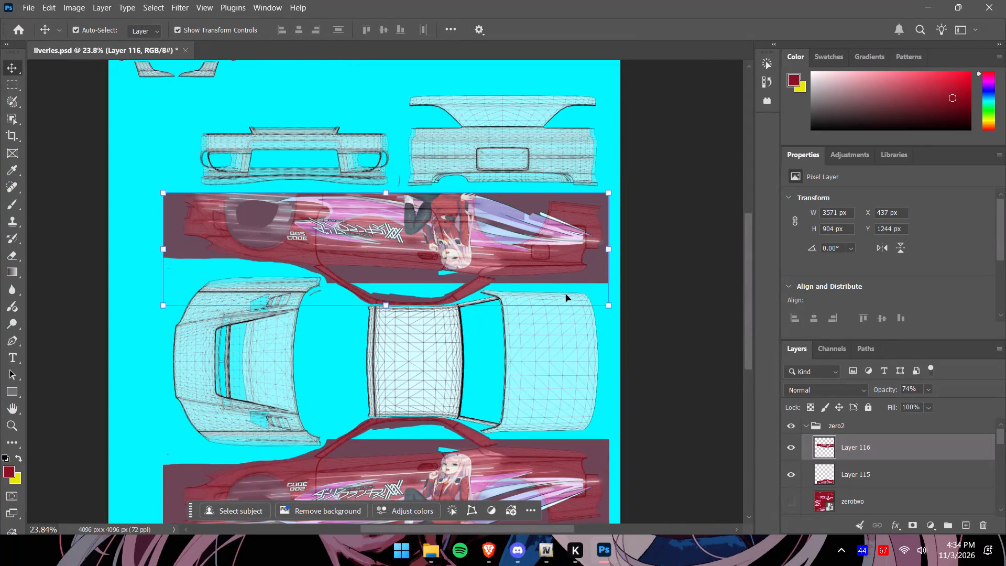
alt+scroll(529, 251, up, 8)
alt+scroll(514, 282, down, 4)
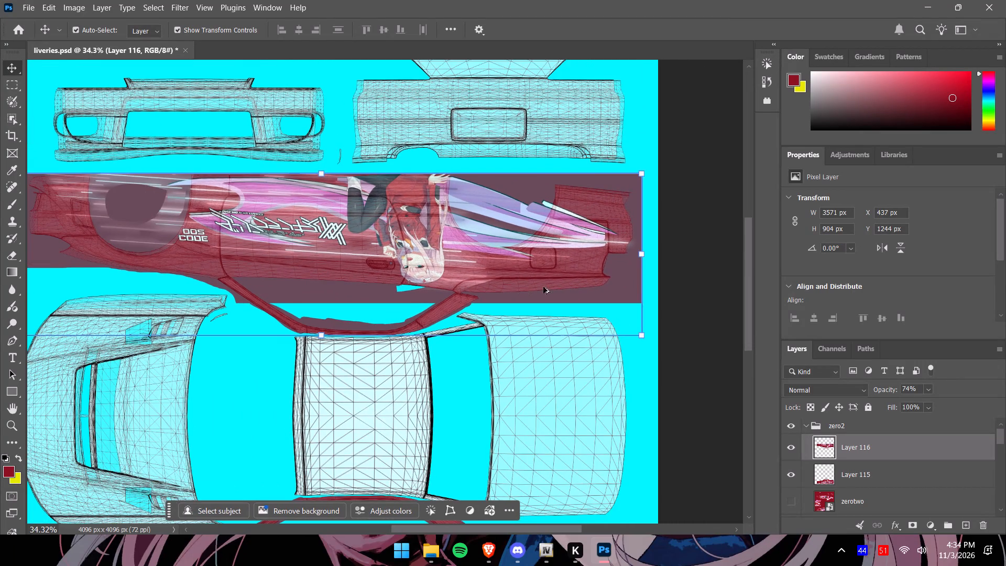
alt+scroll(300, 327, up, 12)
alt+scroll(305, 351, down, 4)
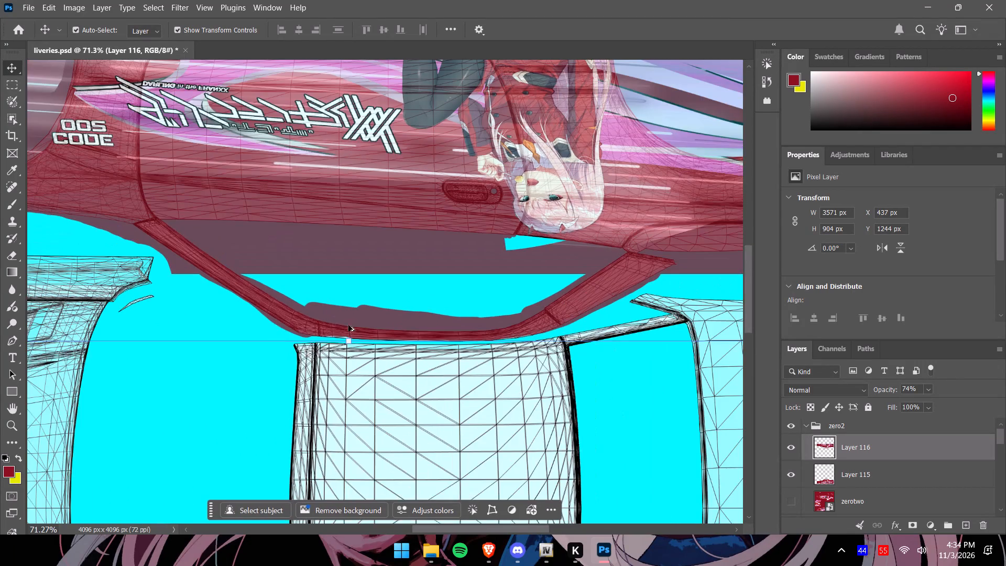
alt+scroll(364, 318, down, 1)
alt+scroll(357, 332, up, 9)
click(338, 347)
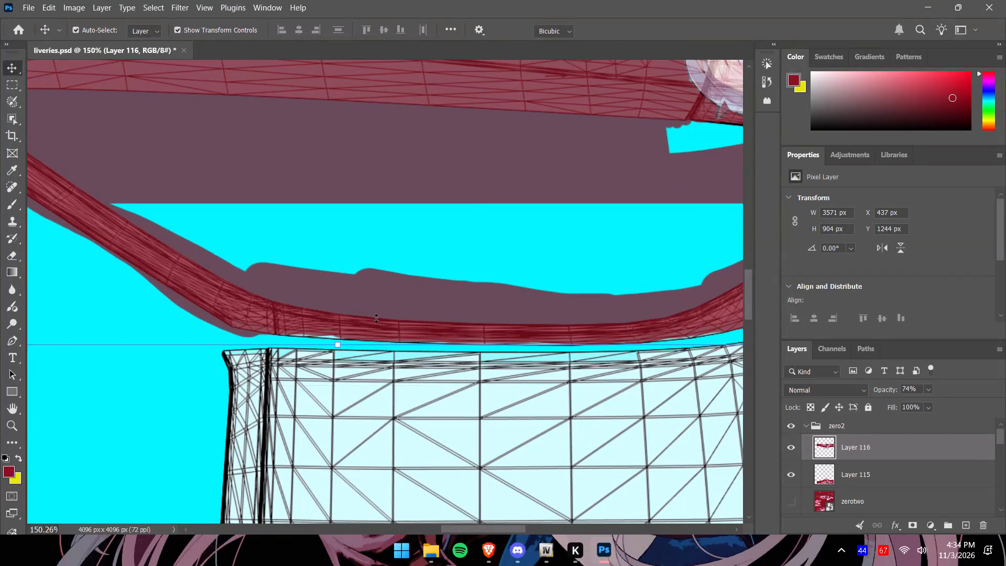
click(460, 231)
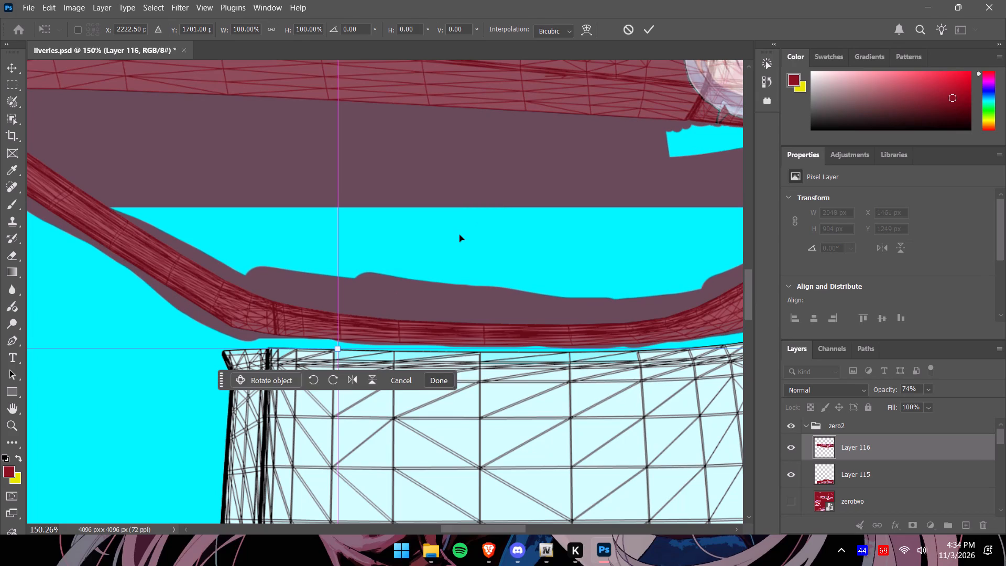
alt+scroll(460, 235, down, 9)
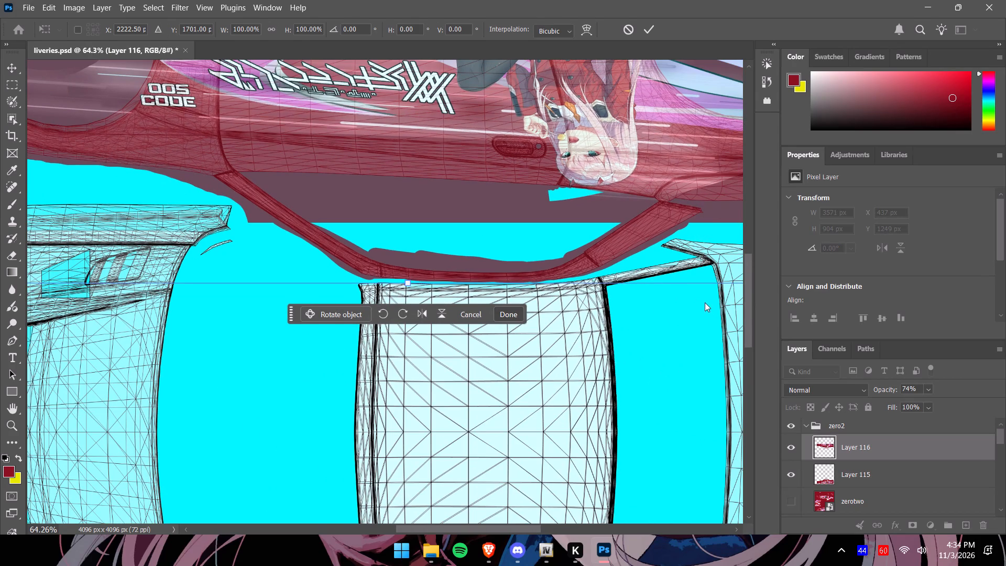
drag(747, 317, 745, 281)
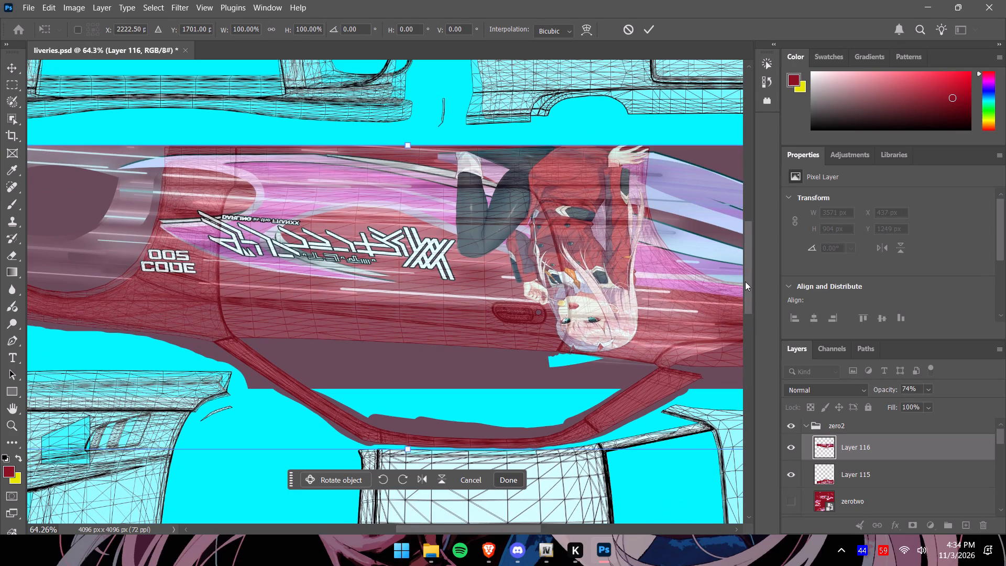
drag(745, 281, 745, 283)
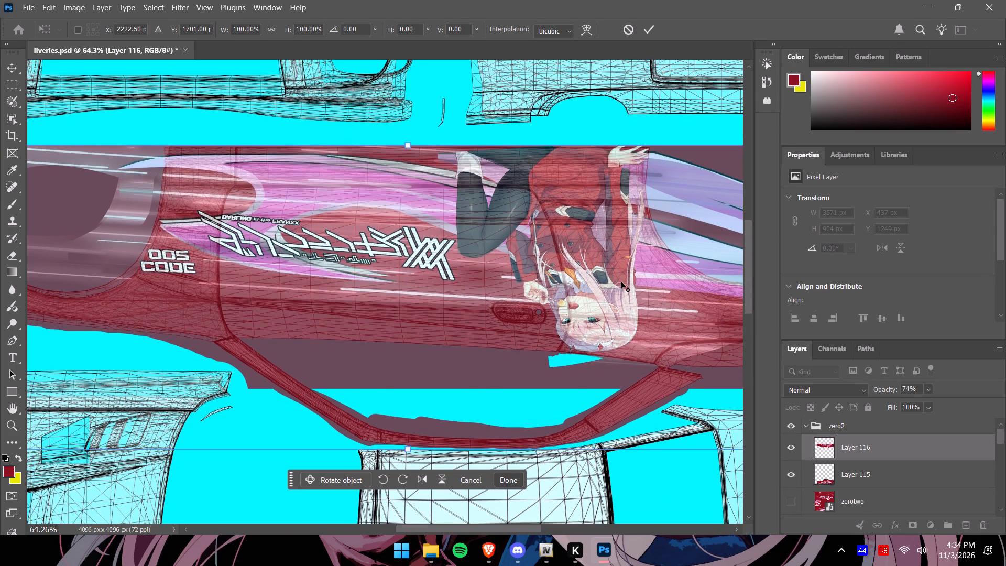
alt+scroll(621, 281, down, 9)
click(632, 393)
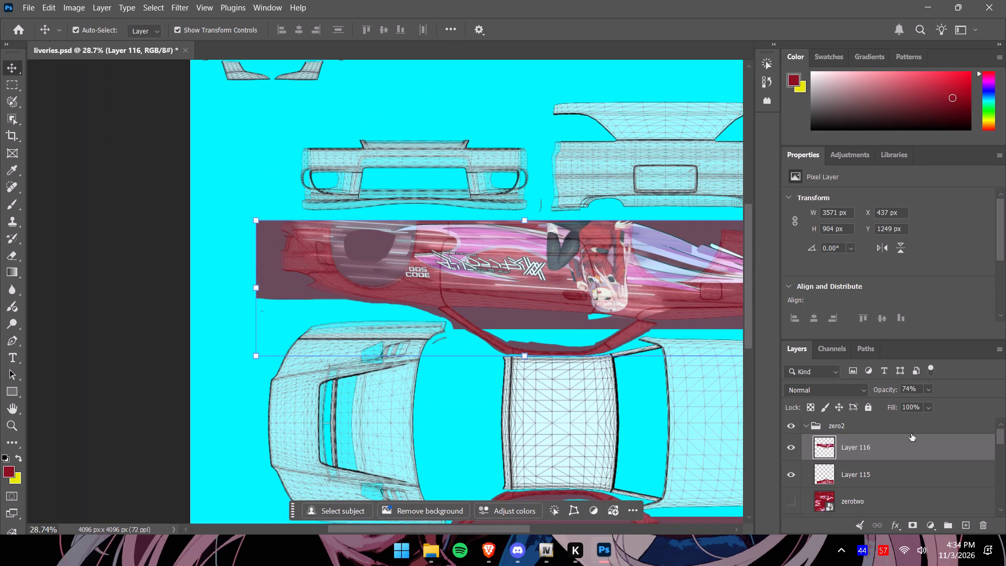
Set the opacity of Layer 116 and Layer 115 to 100%.
click(926, 391)
drag(937, 403, 986, 405)
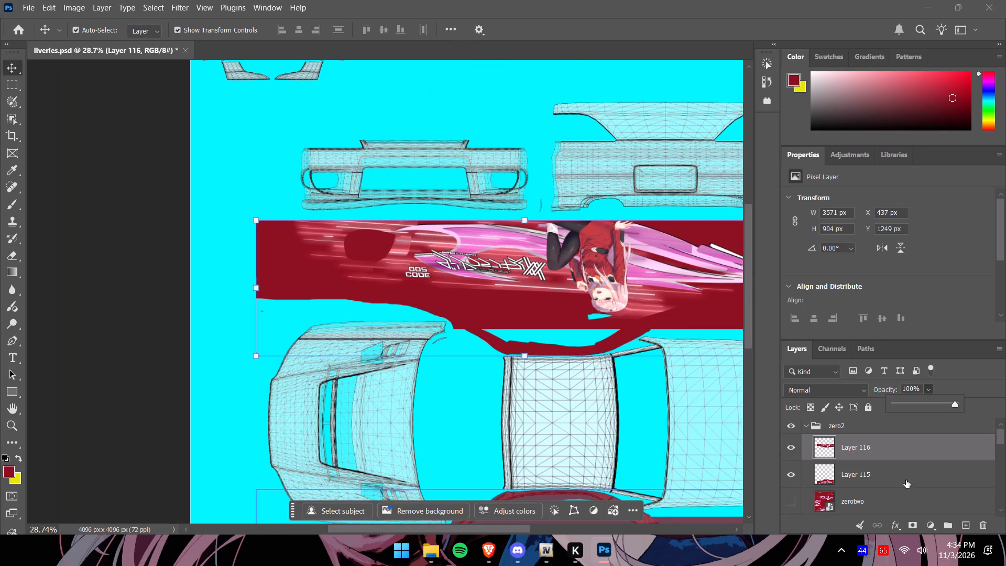
click(904, 469)
click(927, 388)
drag(939, 403, 977, 402)
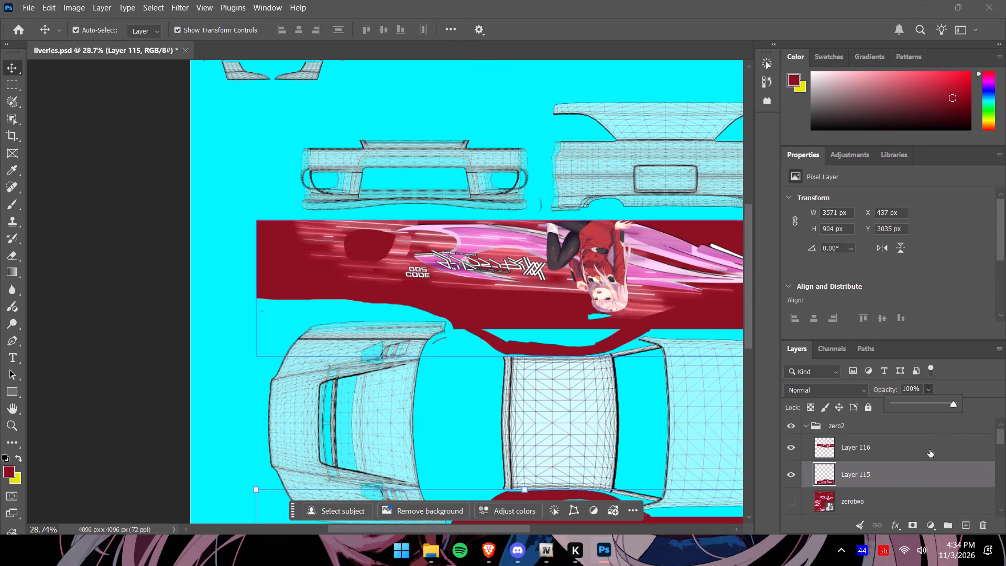
Show the zerotwo layer, copy its hood artwork onto a new layer using a rectangular selection, and hide zerotwo.
click(897, 495)
click(793, 500)
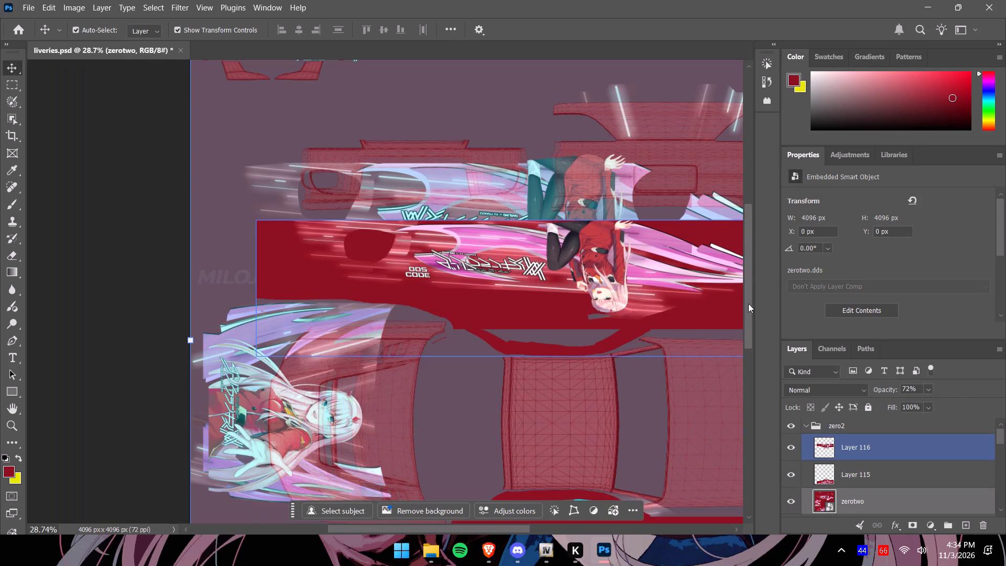
drag(748, 304, 745, 317)
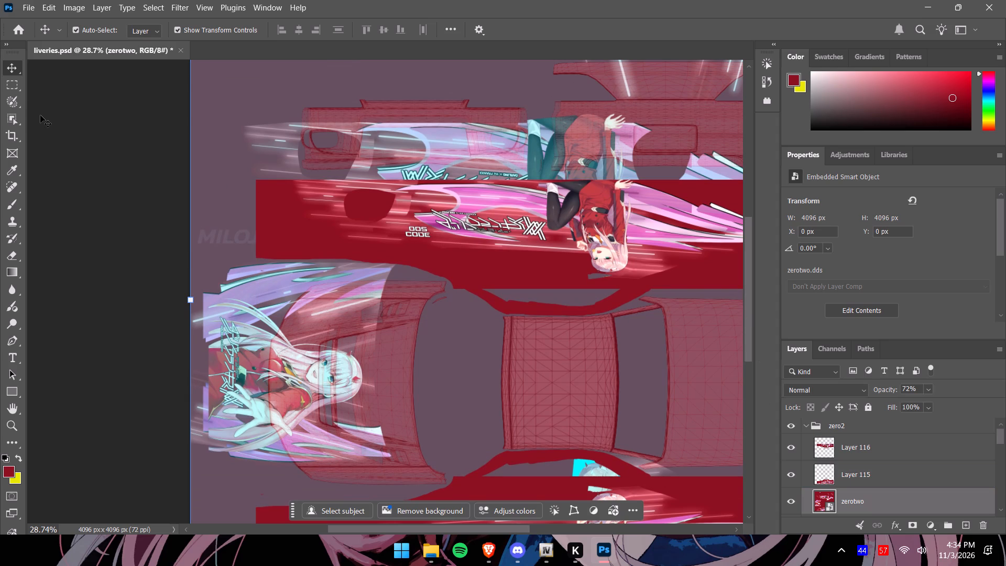
alt+scroll(273, 349, up, 8)
alt+scroll(275, 349, down, 7)
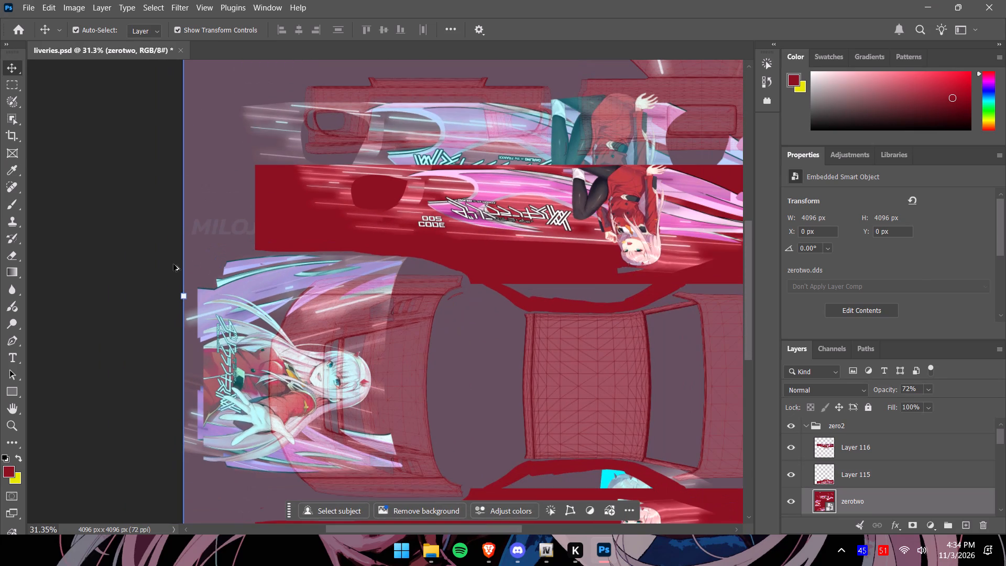
click(12, 89)
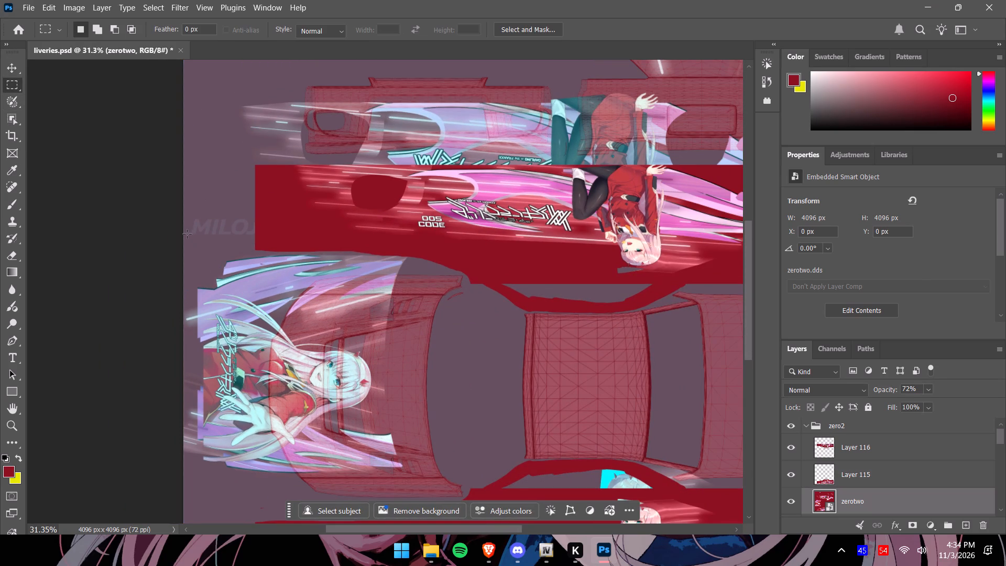
drag(187, 234, 423, 489)
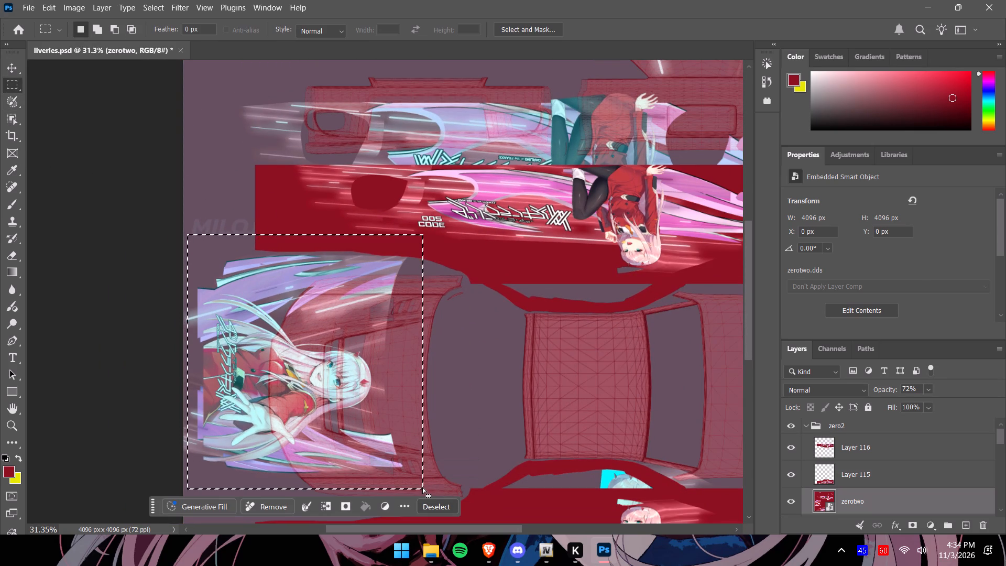
key(ctrl+c)
key(ctrl+v)
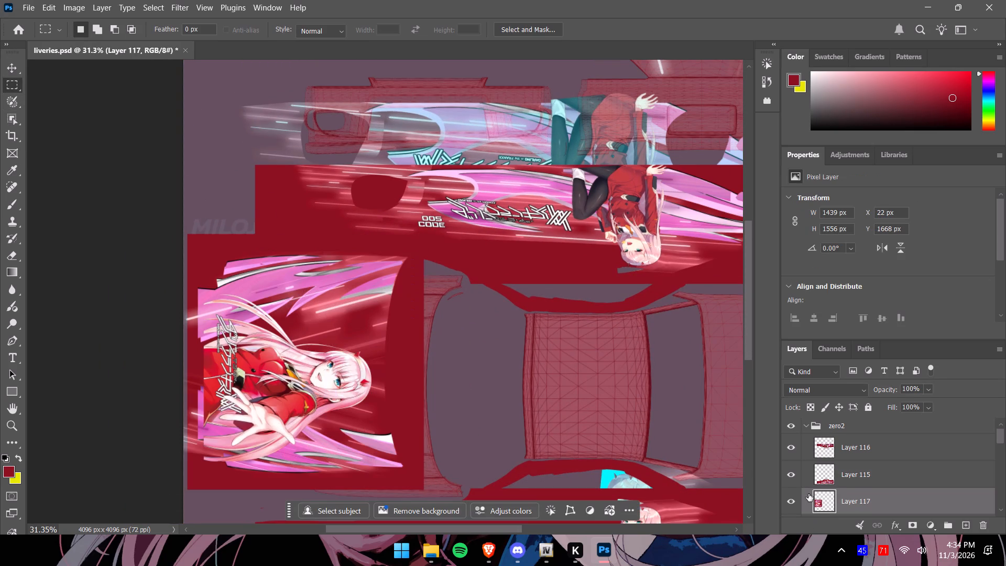
scroll(827, 487, down, 2)
click(794, 502)
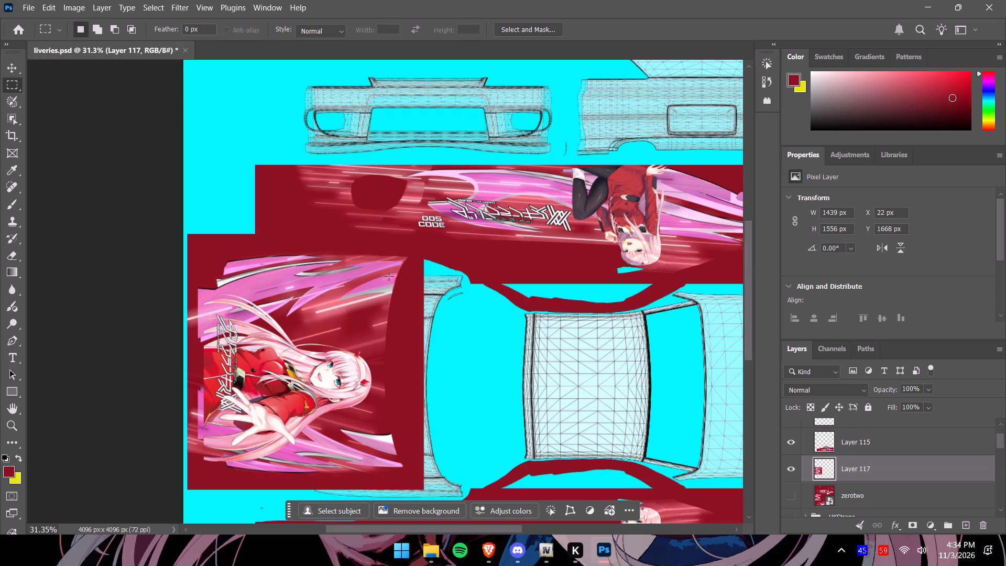
Hide Layer 115 and Layer 116 and set the opacity of the copied hood artwork, Layer 117, to 74%.
click(11, 70)
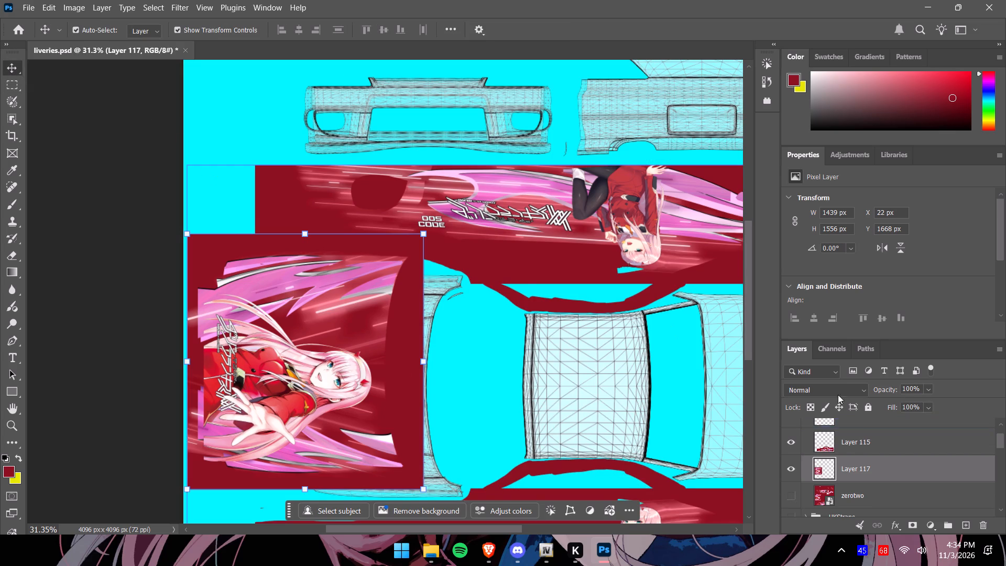
click(793, 443)
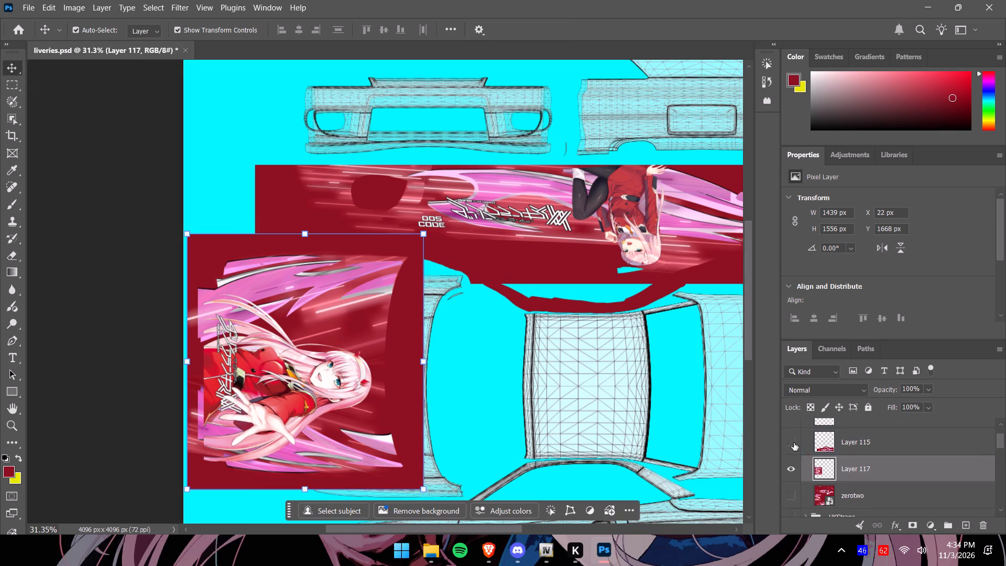
scroll(794, 443, up, 2)
click(794, 448)
click(928, 389)
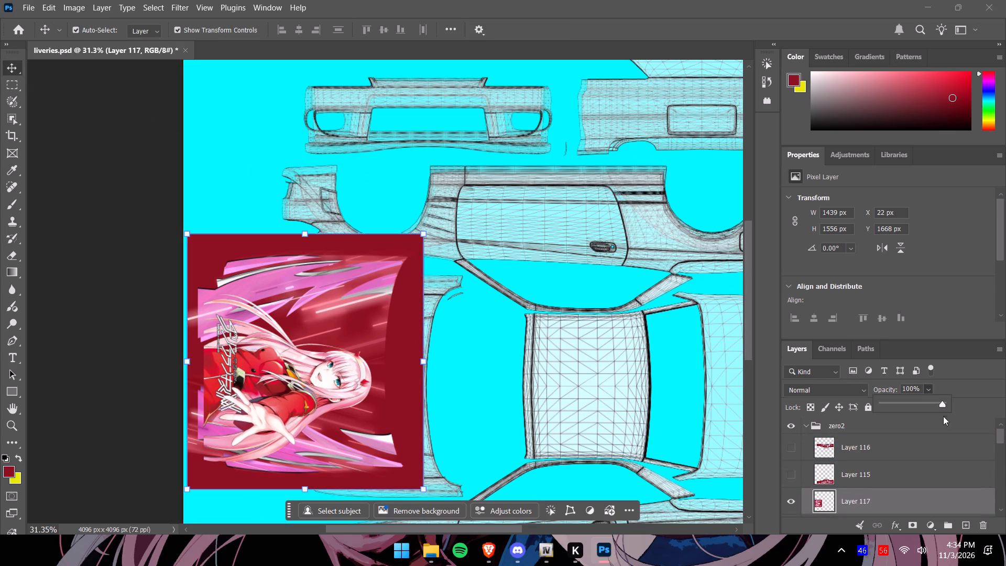
drag(941, 404, 927, 405)
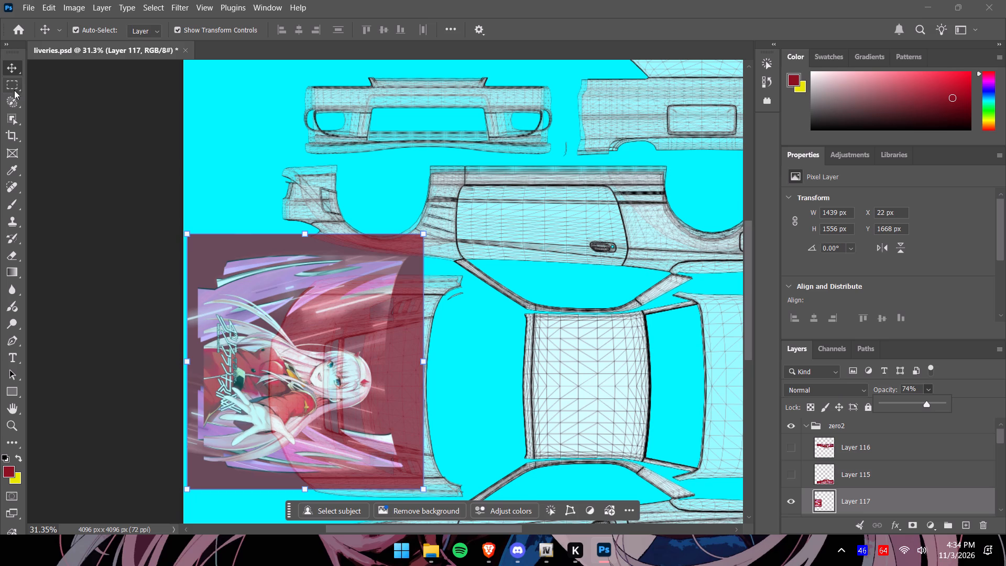
Move the hood artwork onto the hood wireframe and narrow it from its front edge to about 93% width.
drag(347, 373, 402, 393)
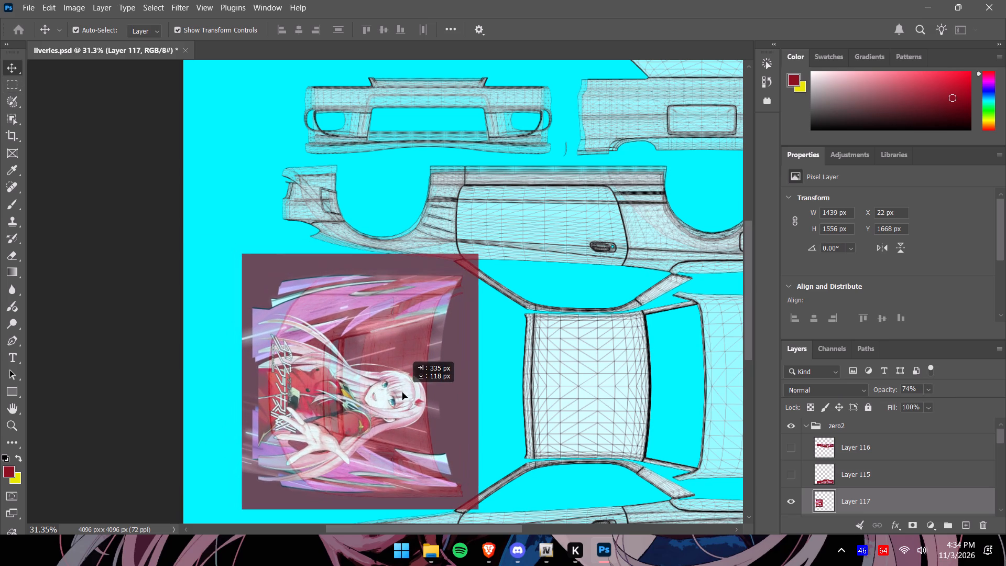
drag(402, 393, 405, 391)
drag(244, 384, 266, 384)
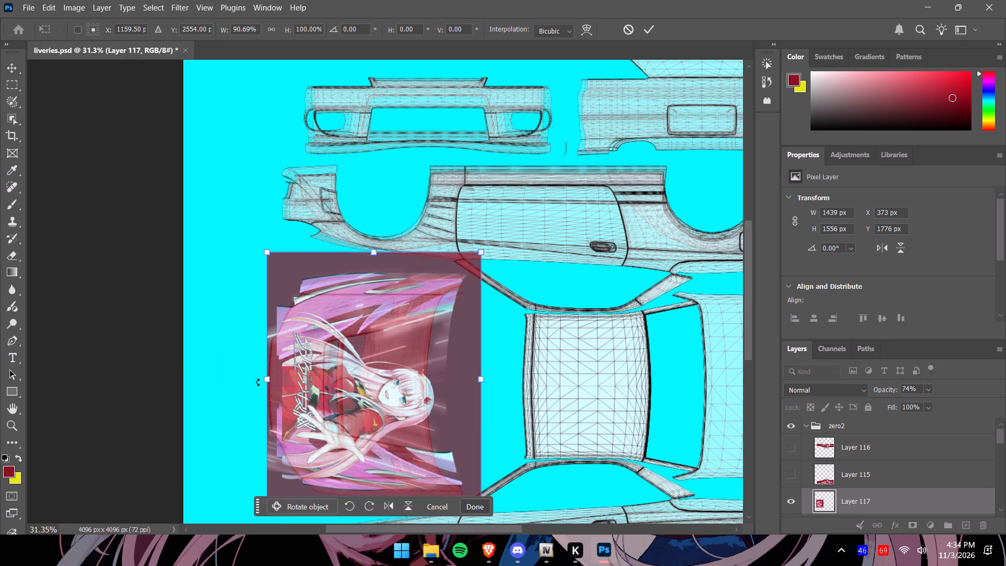
drag(265, 377, 259, 382)
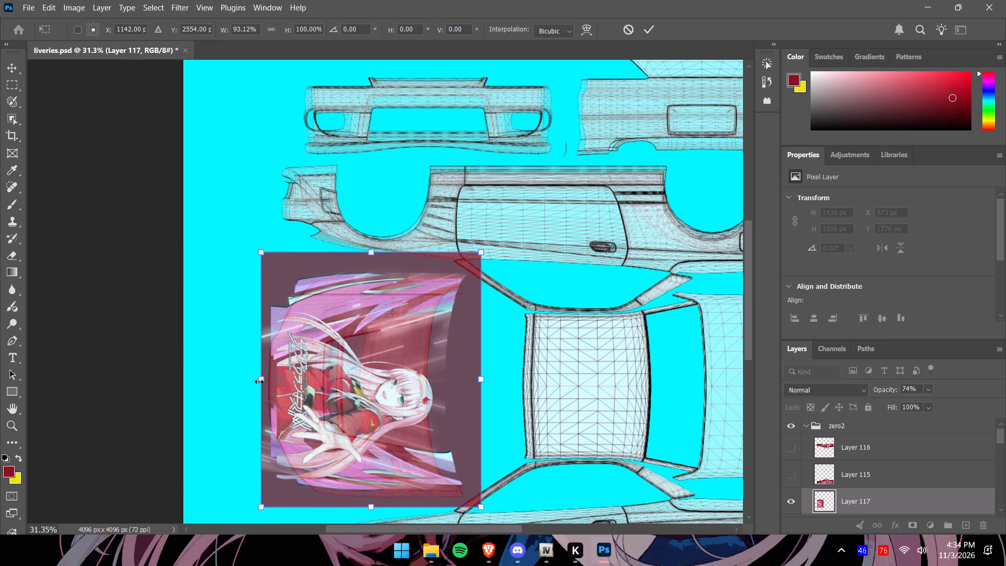
Lower the artwork's upper and lower edges to fit the hood wireframe, bringing its height to about 102%.
click(370, 254)
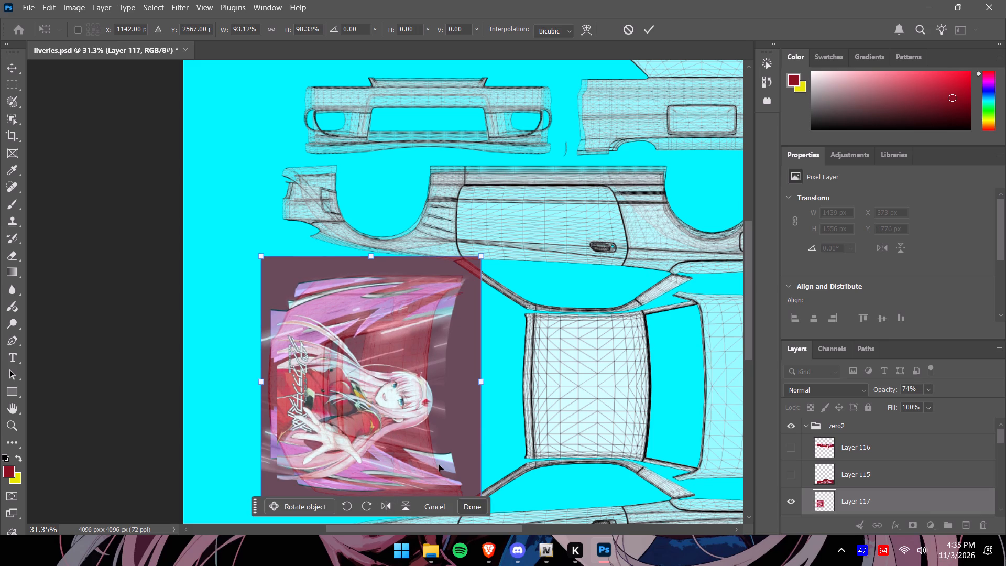
alt+scroll(488, 427, down, 5)
drag(750, 320, 751, 360)
alt+scroll(427, 346, up, 13)
drag(395, 401, 396, 416)
drag(393, 402, 396, 411)
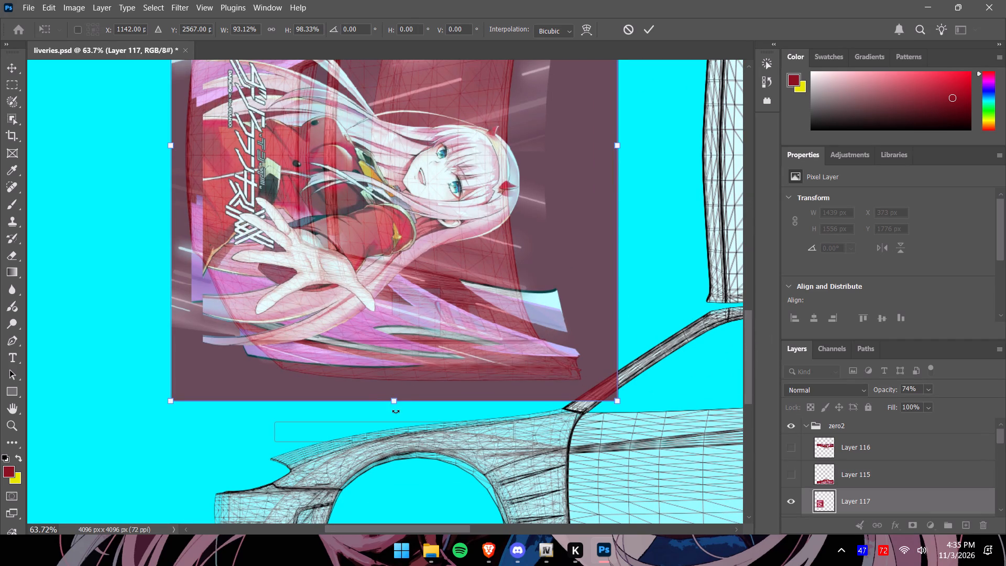
drag(396, 411, 397, 412)
drag(394, 398, 397, 416)
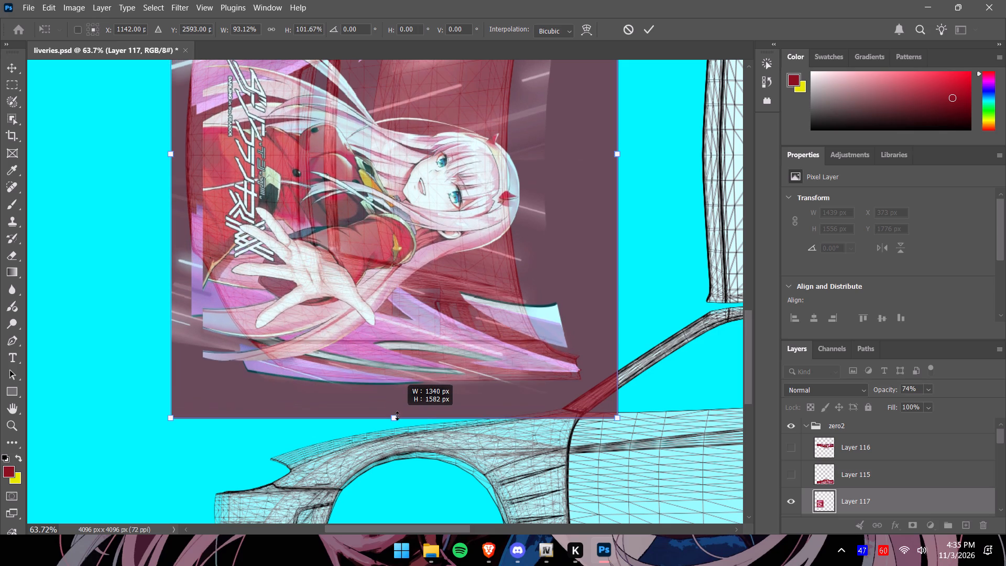
drag(397, 416, 398, 417)
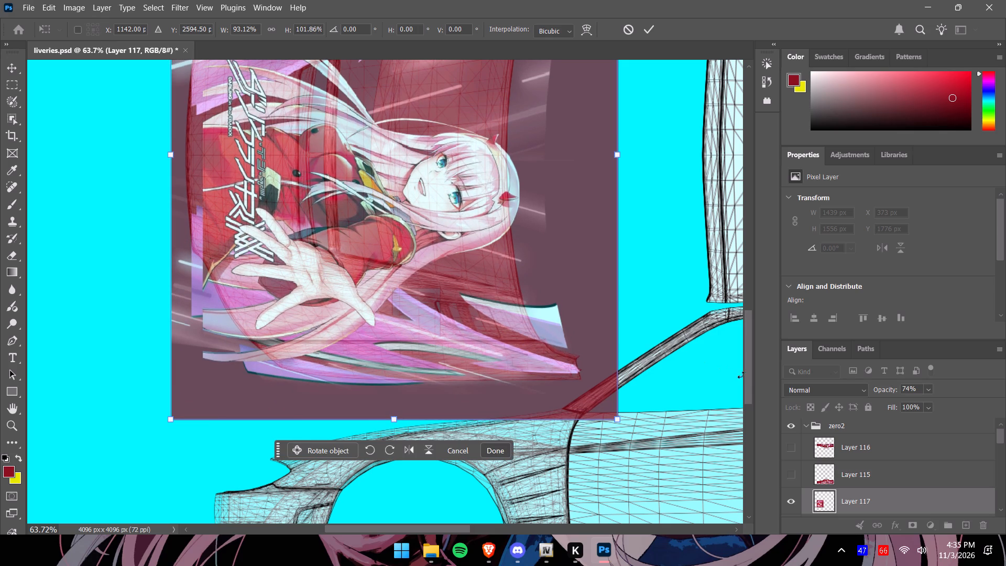
Extend the artwork's front edge past the hood and pull in its windshield-side edge, for a width of about 93.3%.
drag(752, 376, 746, 346)
drag(171, 301, 160, 301)
drag(174, 299, 160, 299)
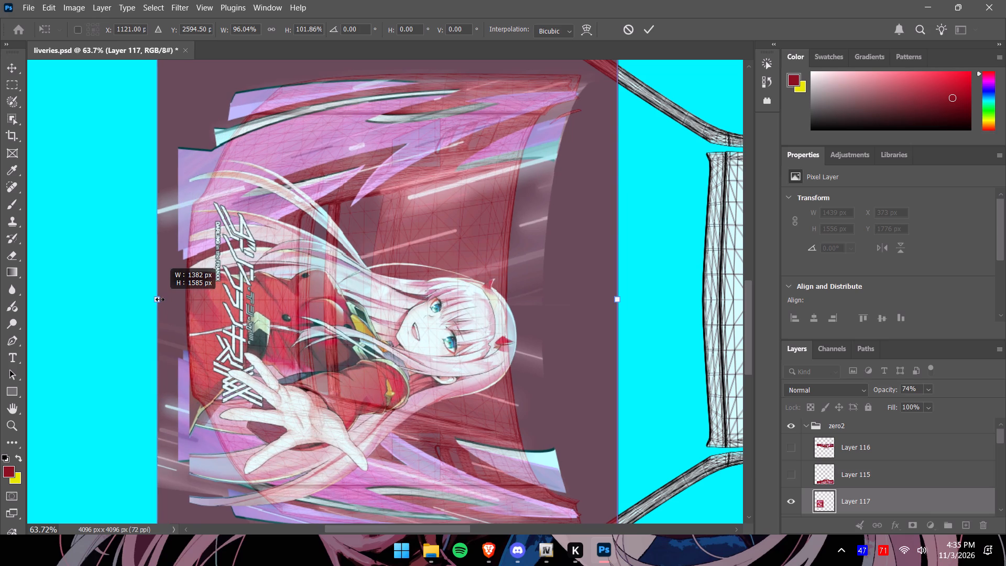
drag(160, 299, 159, 299)
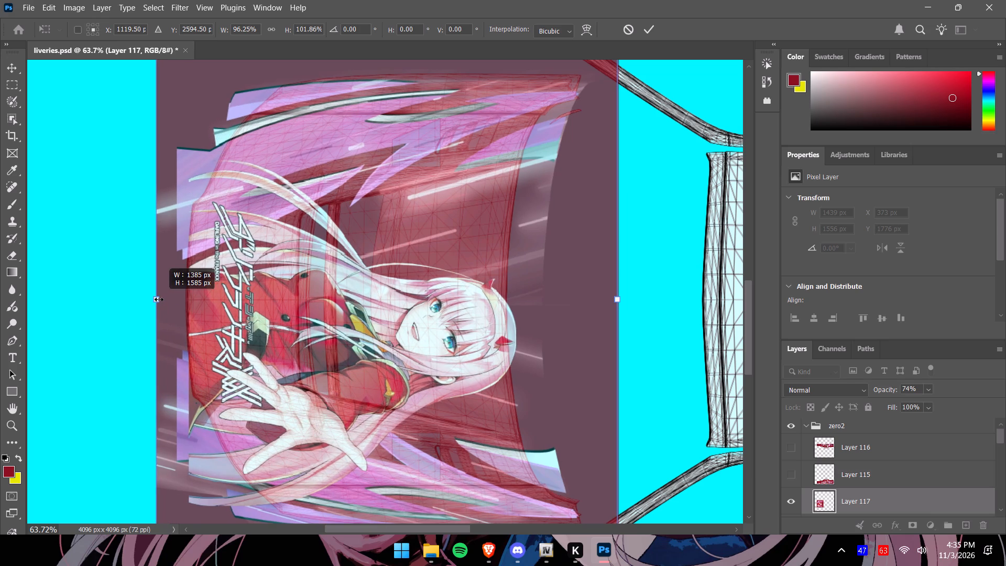
drag(159, 299, 160, 299)
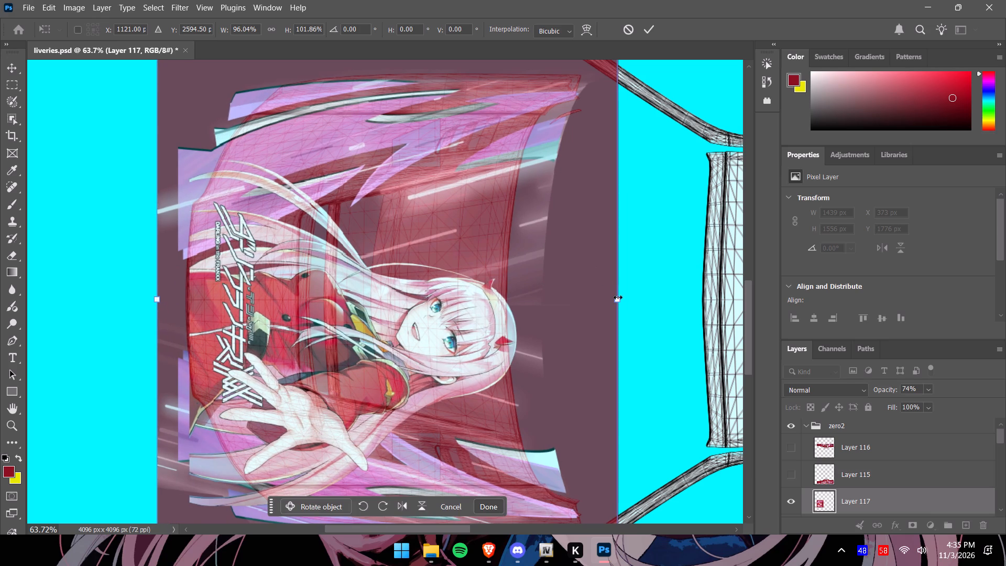
drag(618, 297, 605, 298)
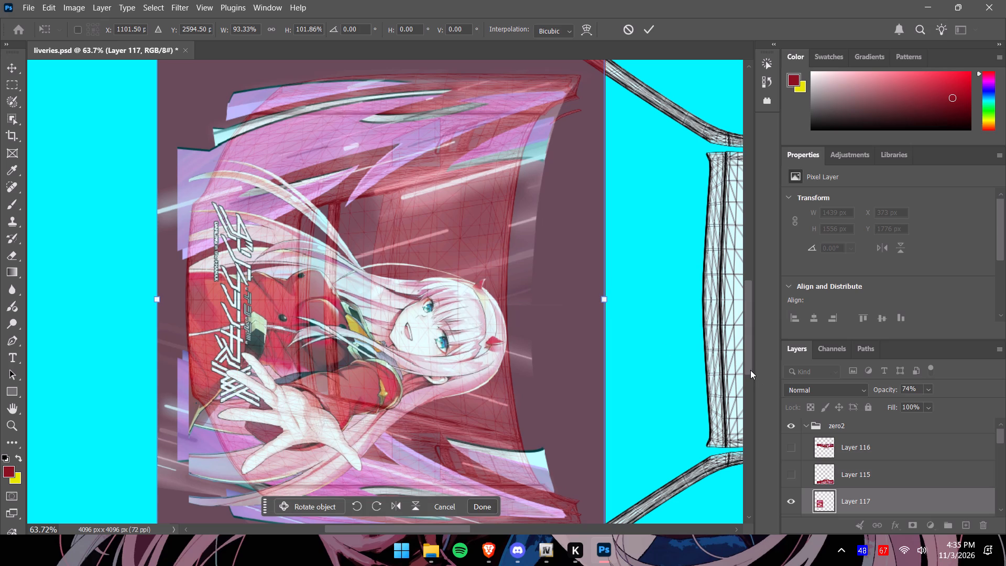
Raise the upper edge of the hood artwork to stretch its height to about 103.4%.
drag(750, 369, 752, 351)
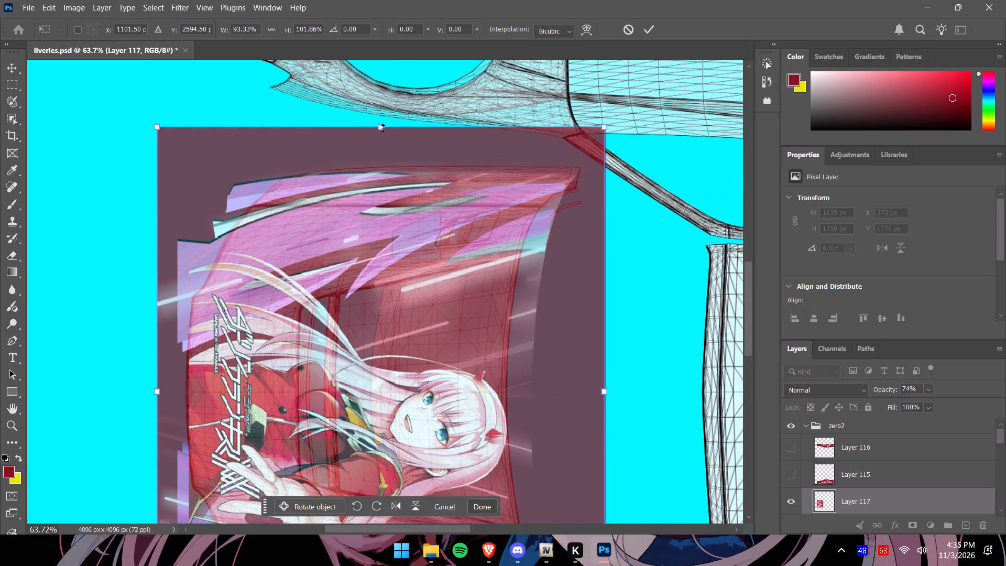
drag(381, 127, 381, 112)
drag(382, 124, 382, 123)
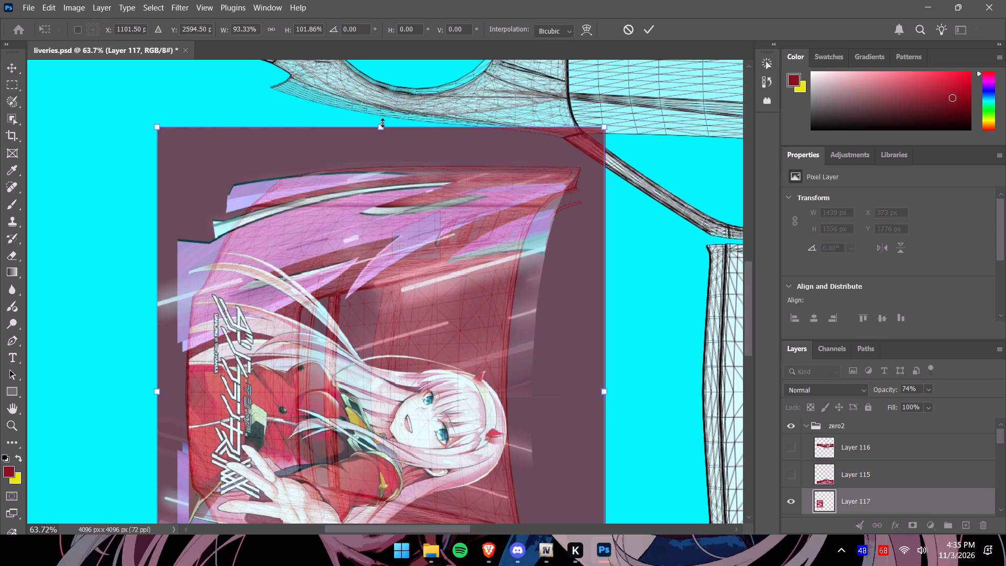
drag(382, 123, 381, 116)
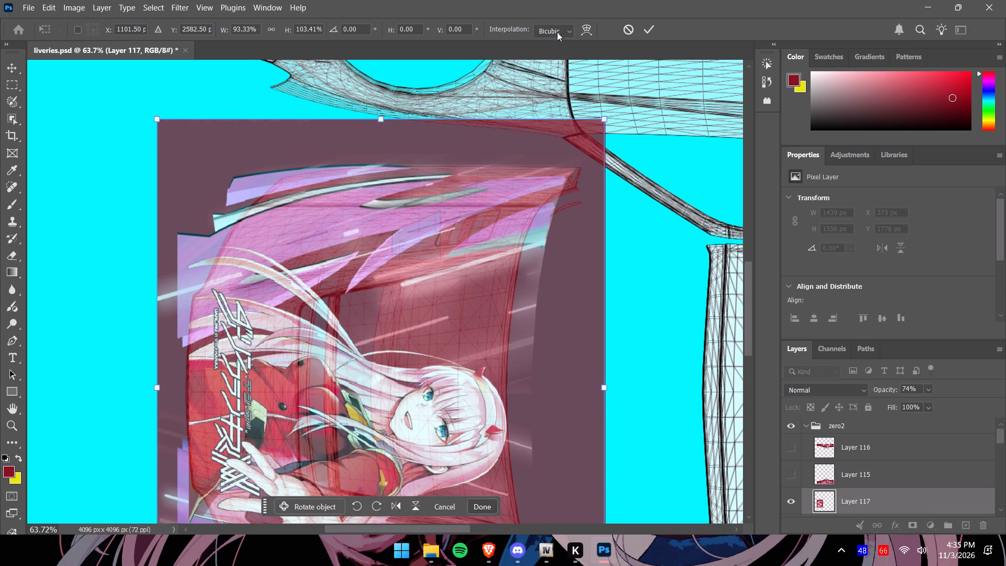
Warp the artwork's two windshield-side corners outward to follow the hood's rear corners, and apply the transformation.
click(580, 27)
drag(606, 116, 618, 119)
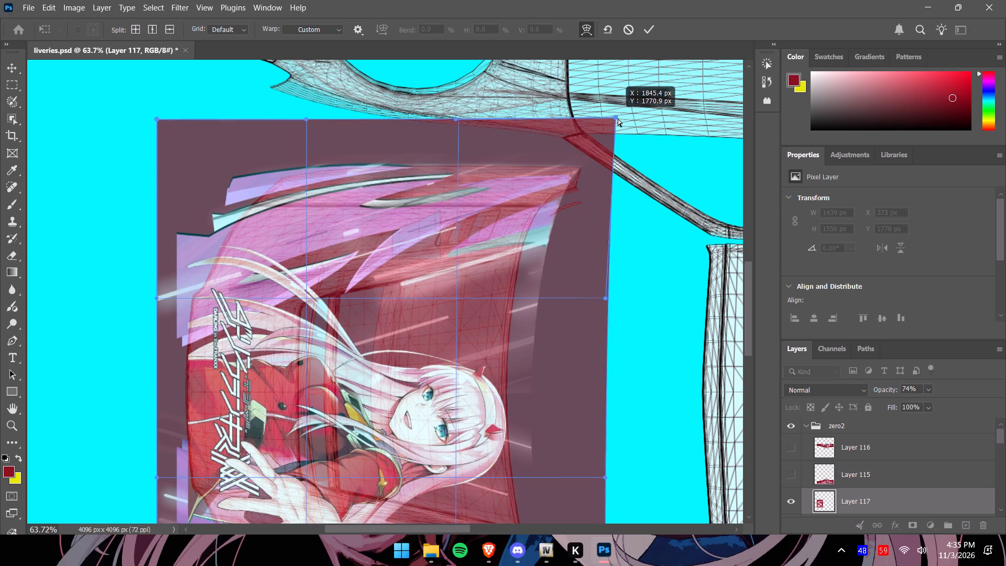
drag(618, 119, 628, 123)
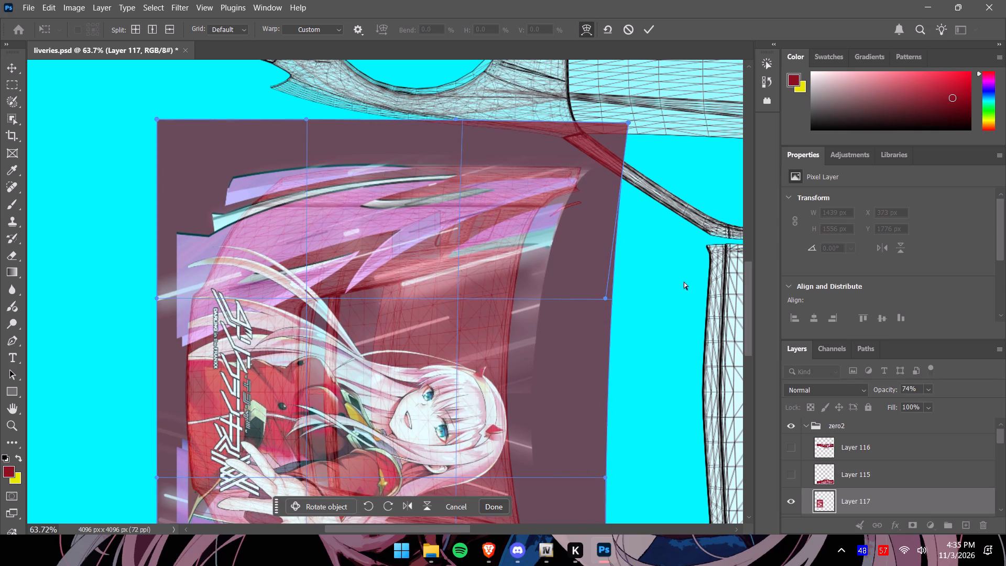
drag(747, 341, 751, 380)
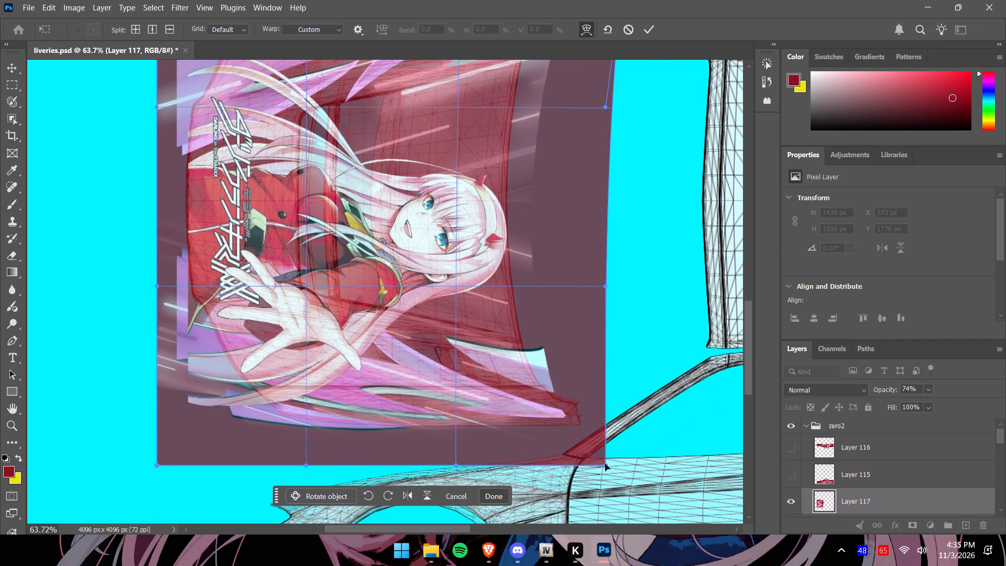
drag(605, 464, 624, 466)
drag(604, 465, 626, 473)
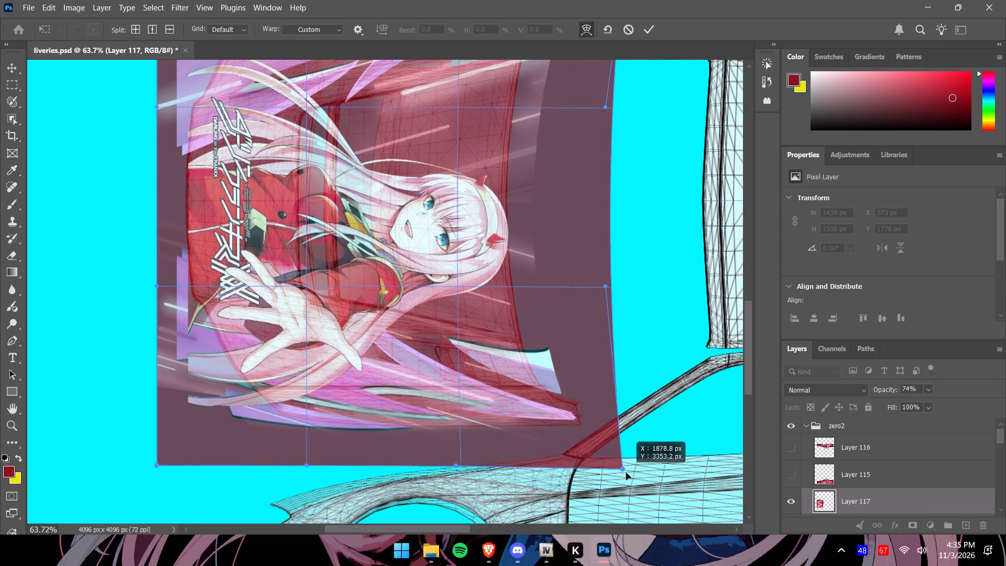
drag(626, 473, 636, 476)
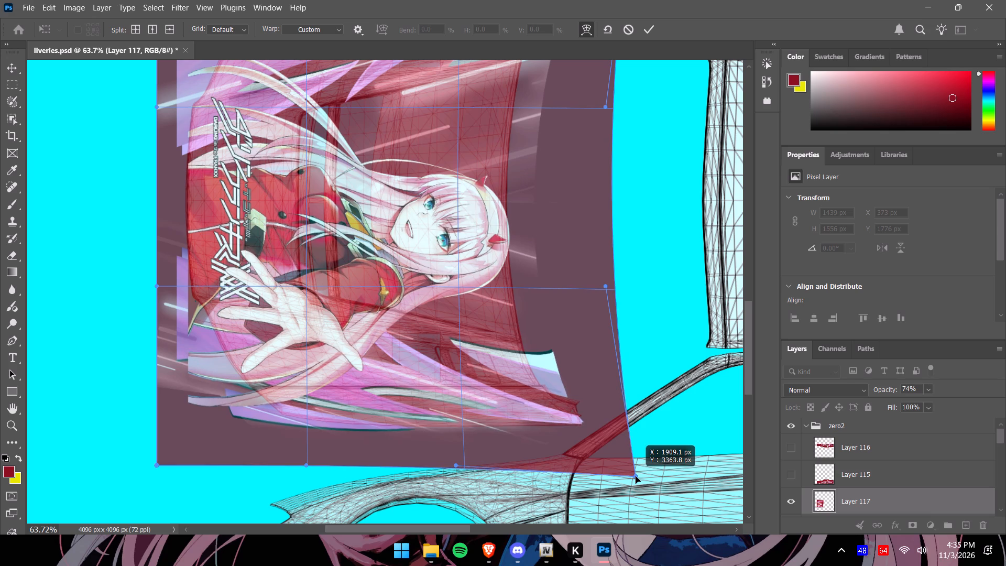
drag(636, 476, 636, 477)
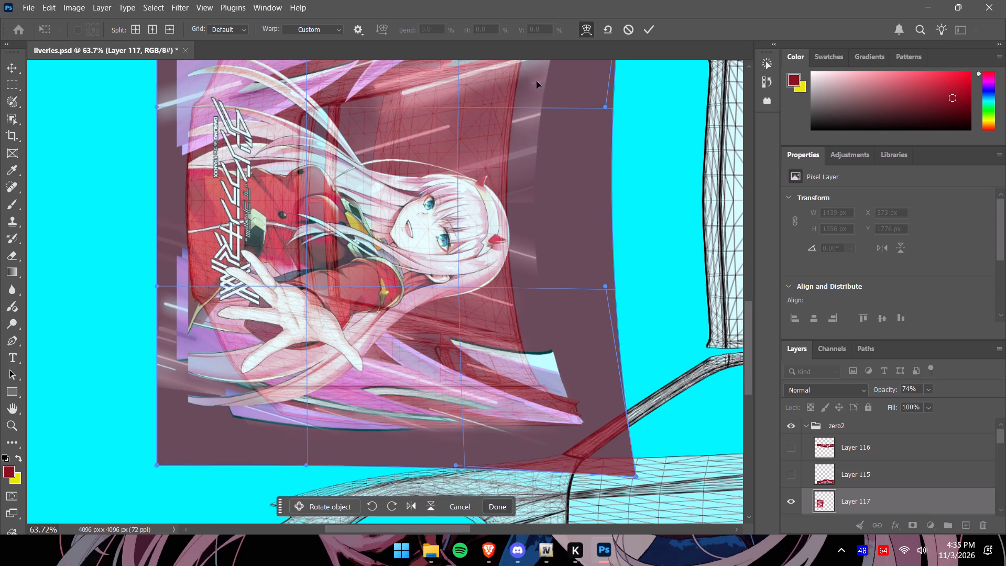
click(585, 31)
click(652, 29)
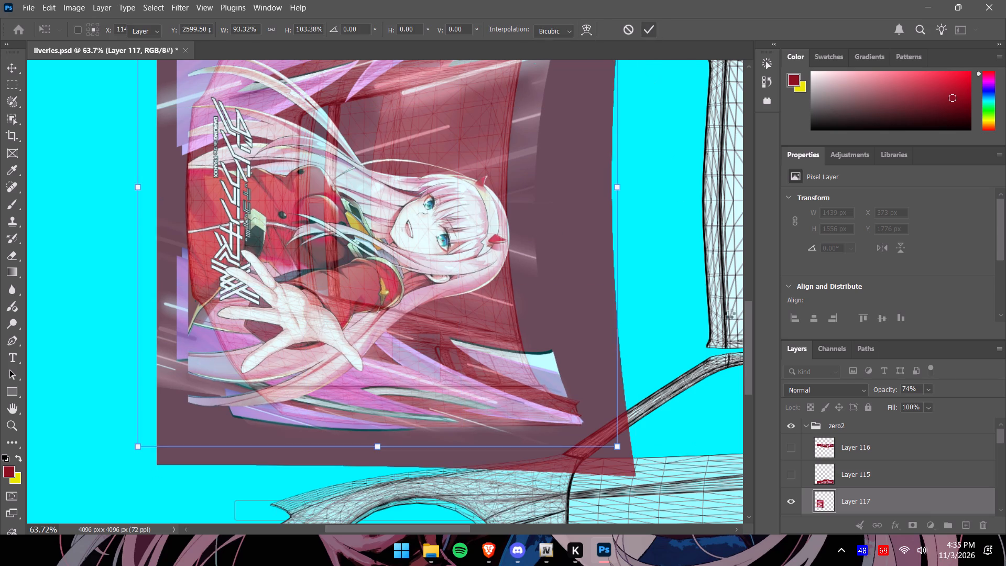
Pull in the hood artwork's windshield-side edge slightly, for a width of about 99.2%.
drag(747, 378, 751, 364)
click(635, 278)
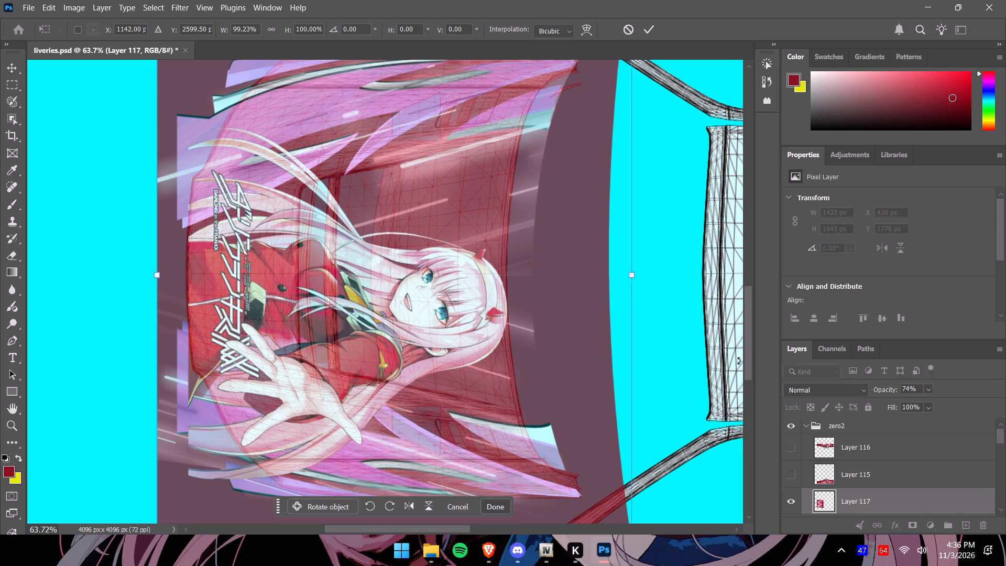
drag(751, 364, 749, 353)
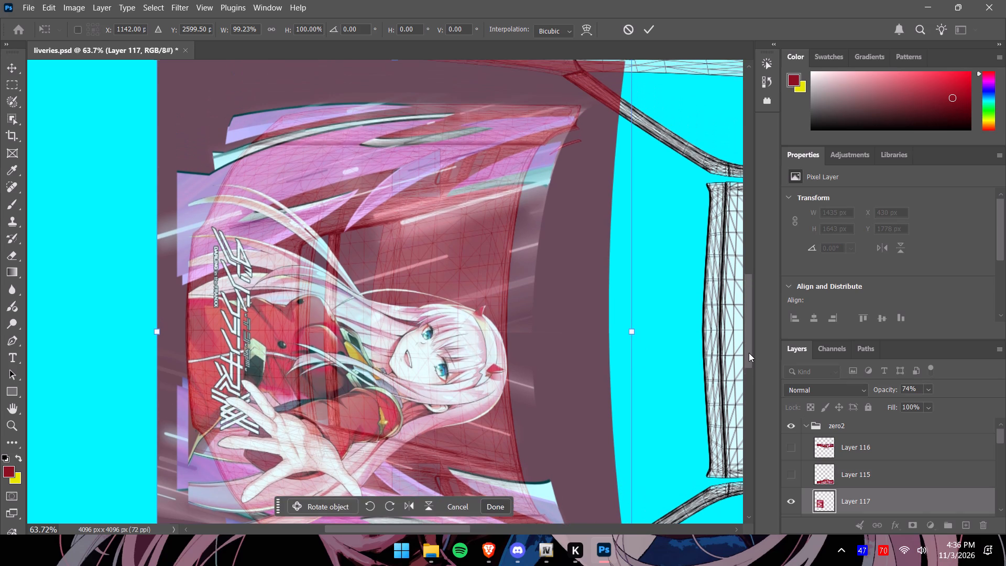
drag(749, 353, 749, 332)
alt+scroll(669, 300, down, 5)
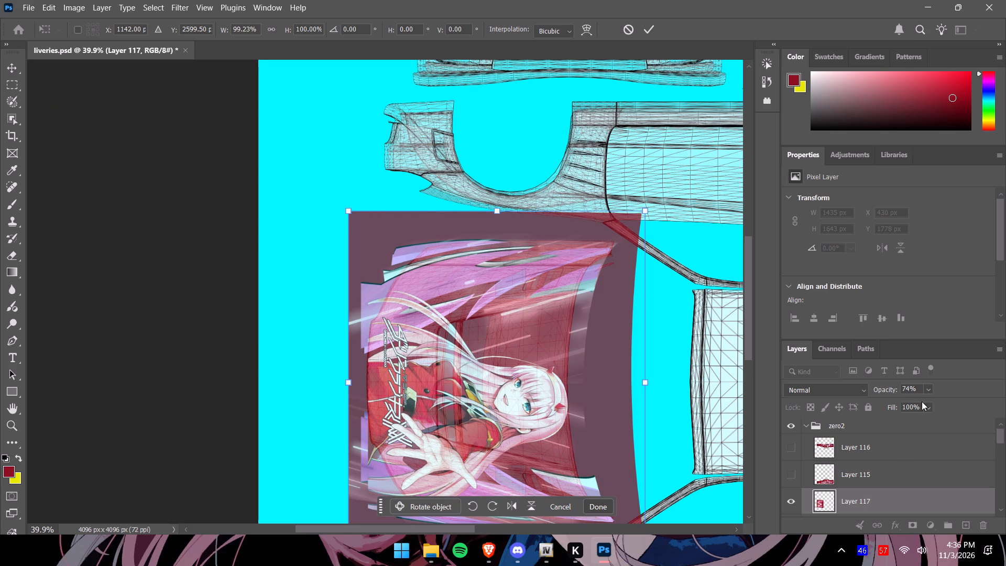
click(927, 386)
Apply the transformation and erase the hood artwork where it overlaps the upper fender, door and windshield pillar wireframes.
click(10, 257)
alt+scroll(631, 220, up, 12)
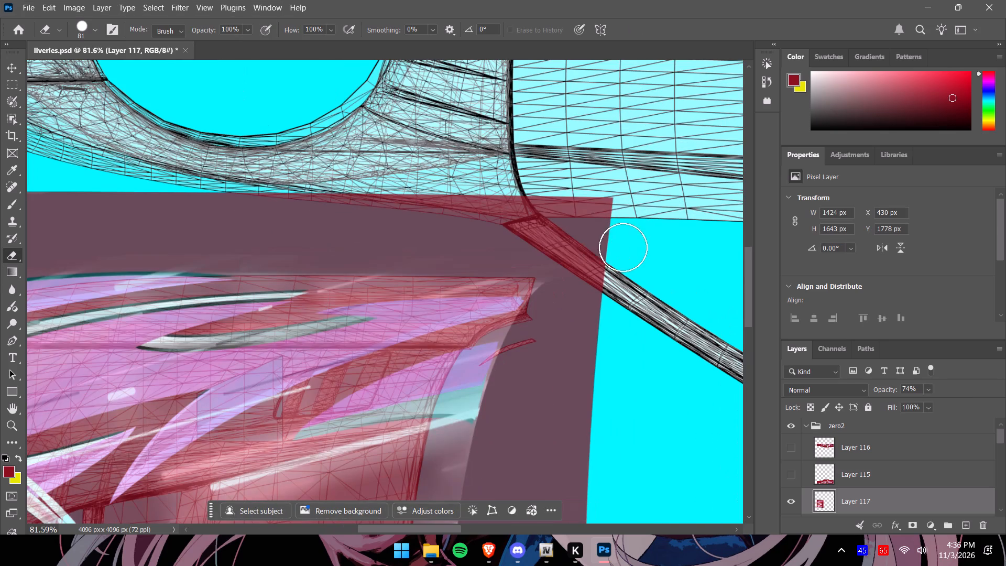
drag(609, 194, 452, 193)
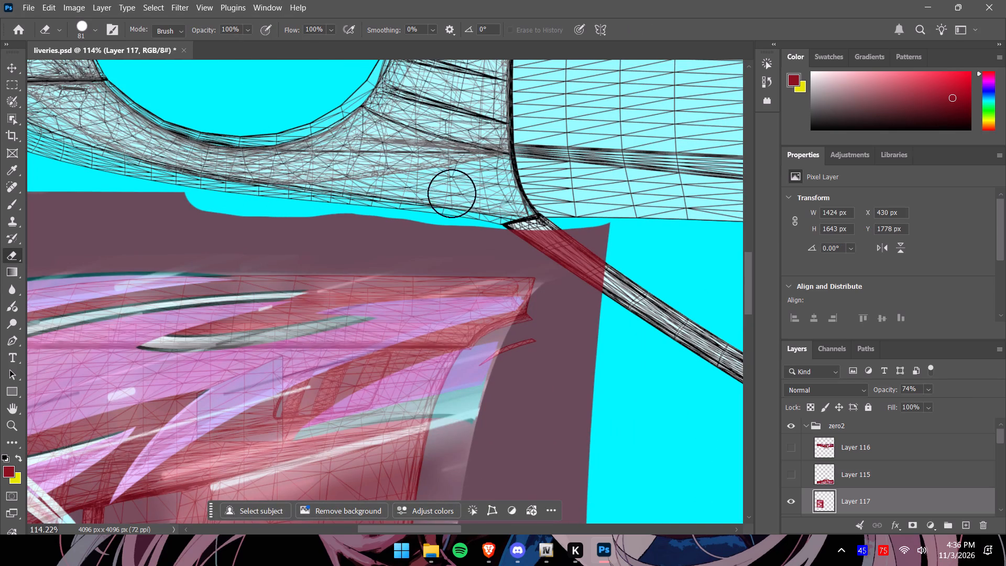
drag(452, 193, 549, 212)
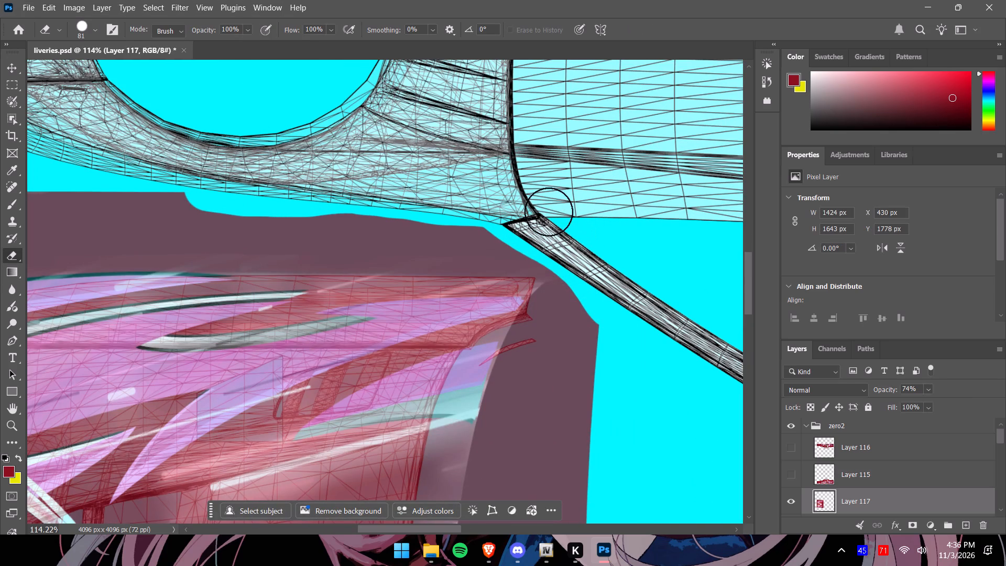
drag(549, 212, 185, 172)
Erase the hood artwork where it overlaps the lower side's fender, door and windshield pillar wireframes.
alt+scroll(202, 171, down, 7)
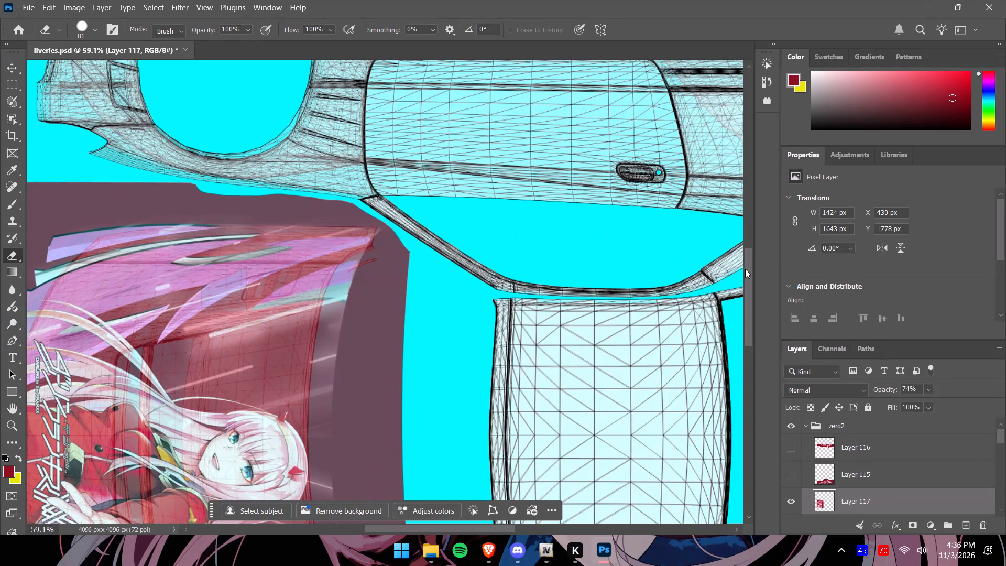
drag(747, 307, 754, 358)
drag(425, 431, 401, 457)
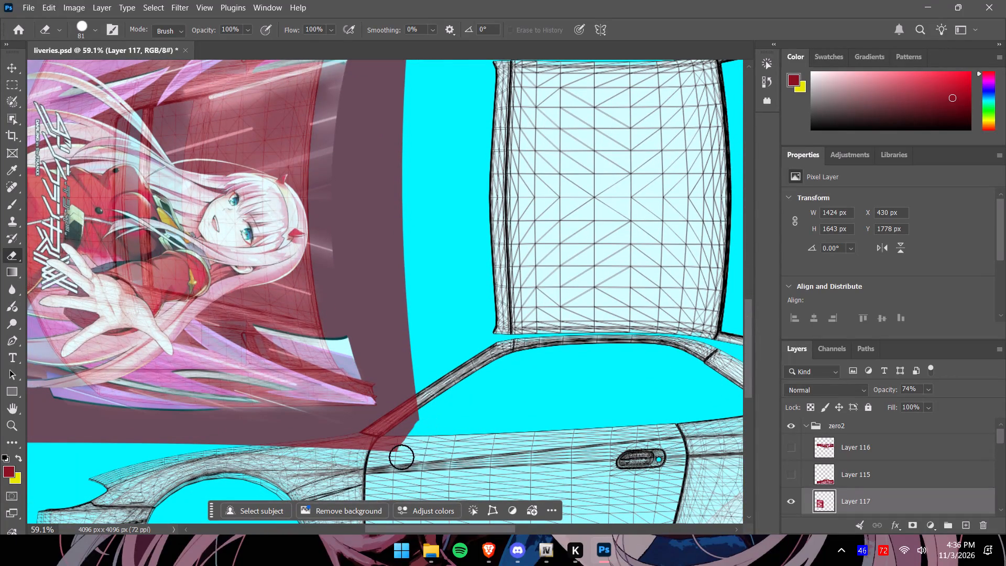
drag(401, 457, 424, 386)
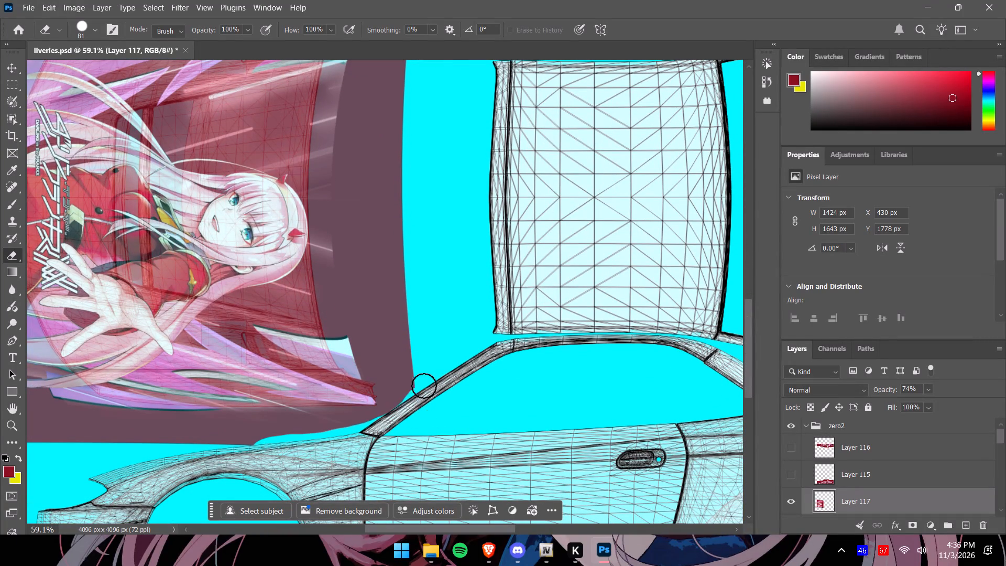
drag(424, 386, 193, 450)
Erase the excess red around the hood artwork's two front corners and along its edges beside the fenders.
alt+scroll(202, 452, down, 4)
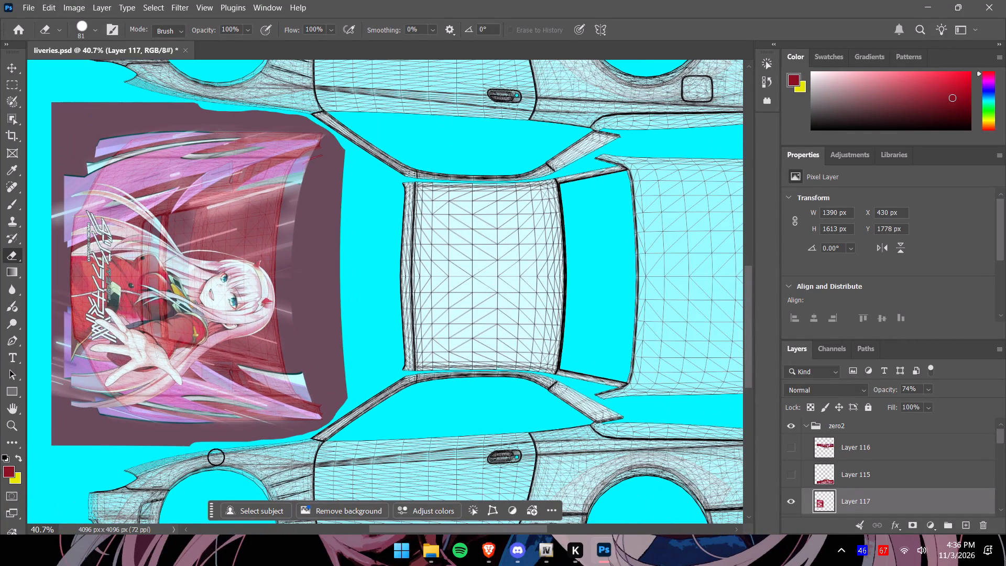
drag(122, 461, 64, 435)
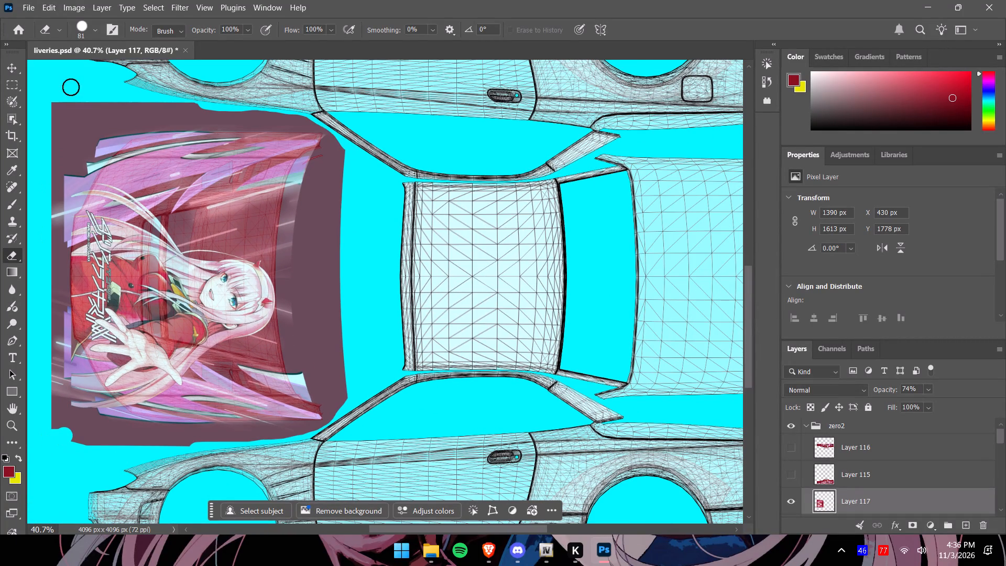
drag(70, 88, 175, 104)
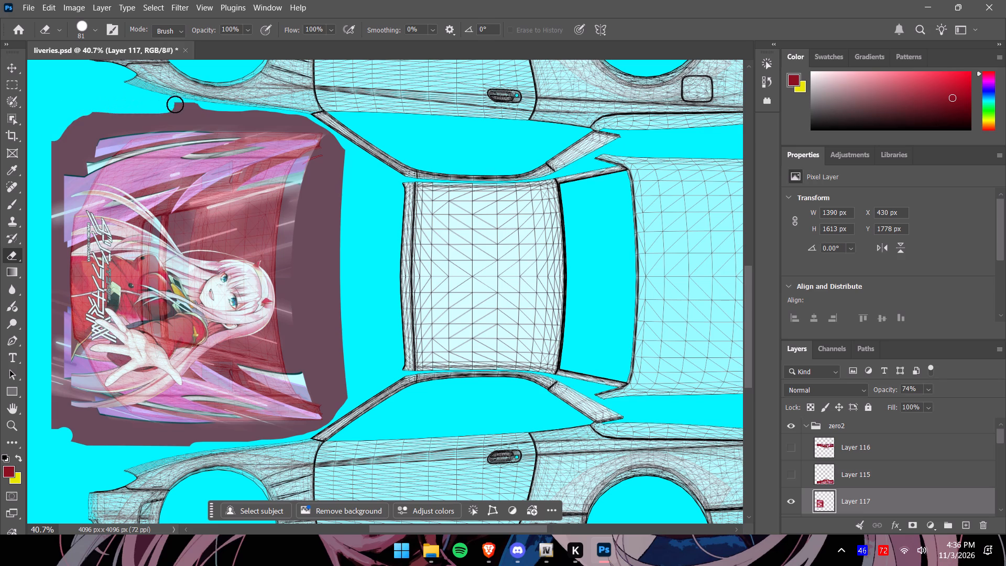
drag(175, 104, 42, 180)
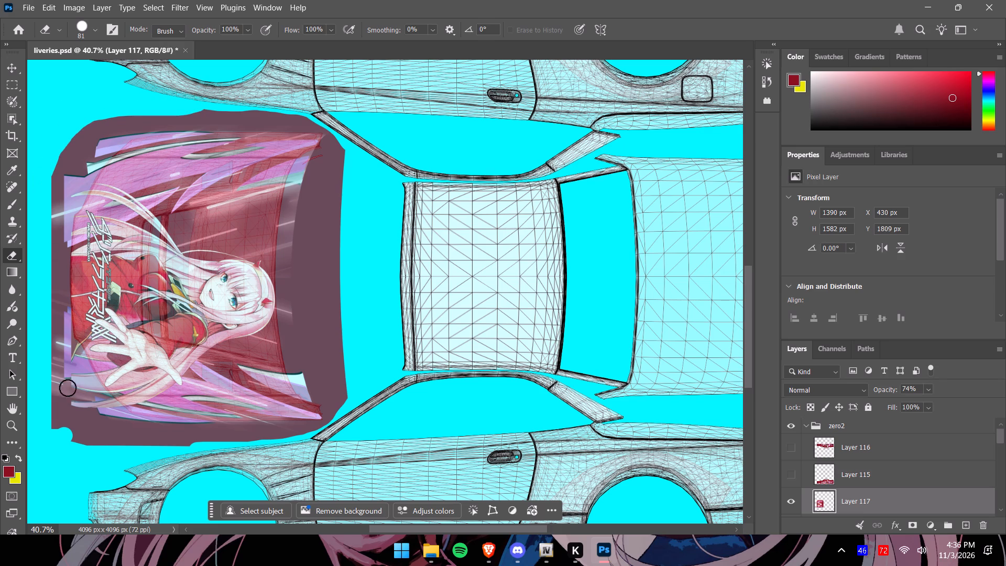
drag(47, 429, 209, 447)
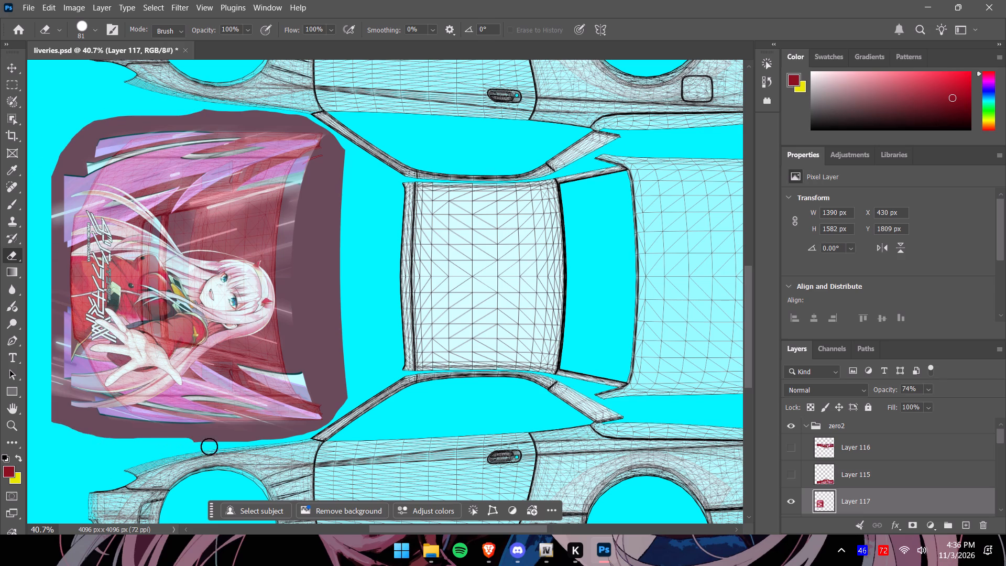
Erase the excess red strip along the hood artwork's windshield-side edge.
drag(209, 447, 329, 215)
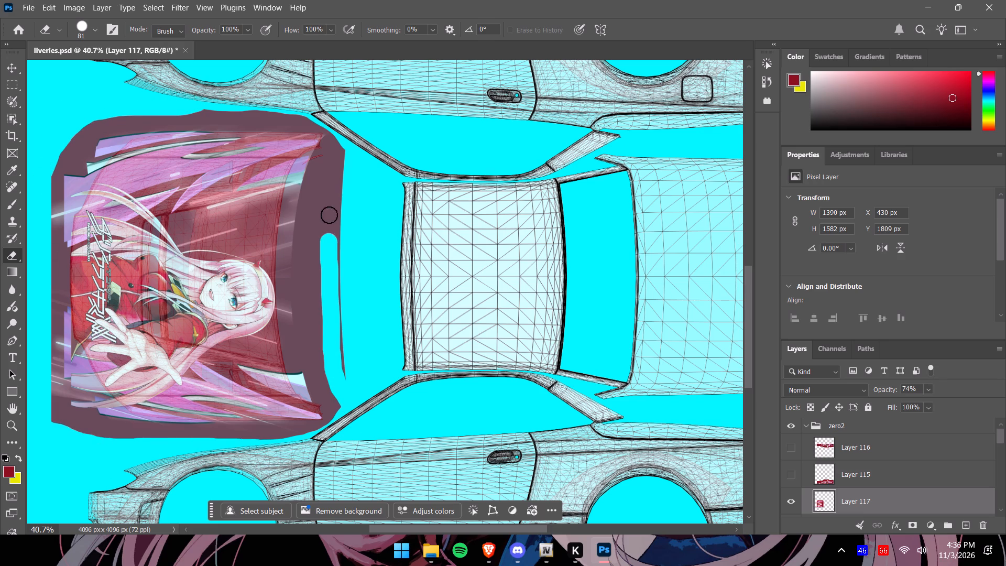
drag(329, 215, 354, 381)
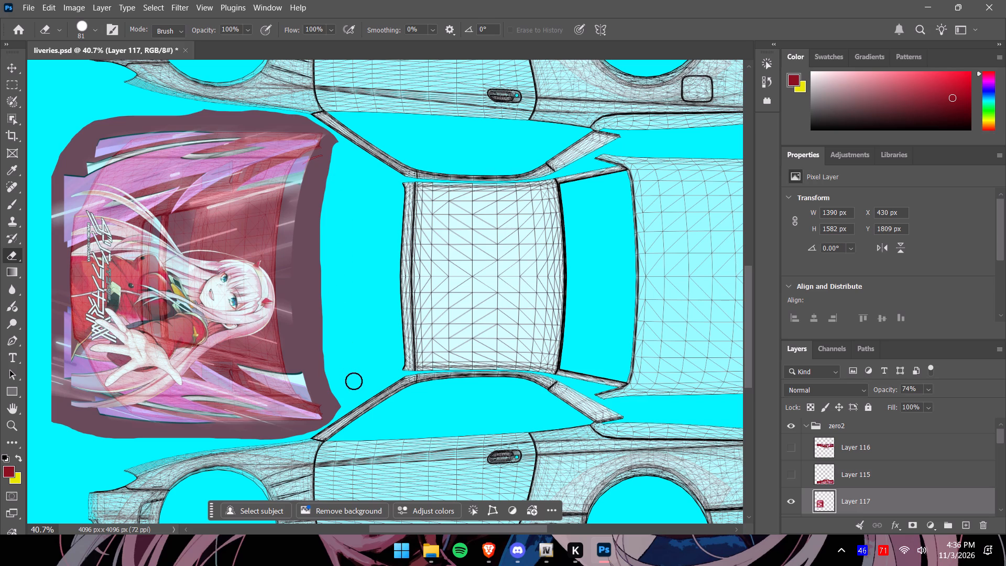
drag(354, 381, 355, 381)
Set the hood artwork layer's opacity to 100% and hide the layer.
alt+scroll(388, 276, down, 4)
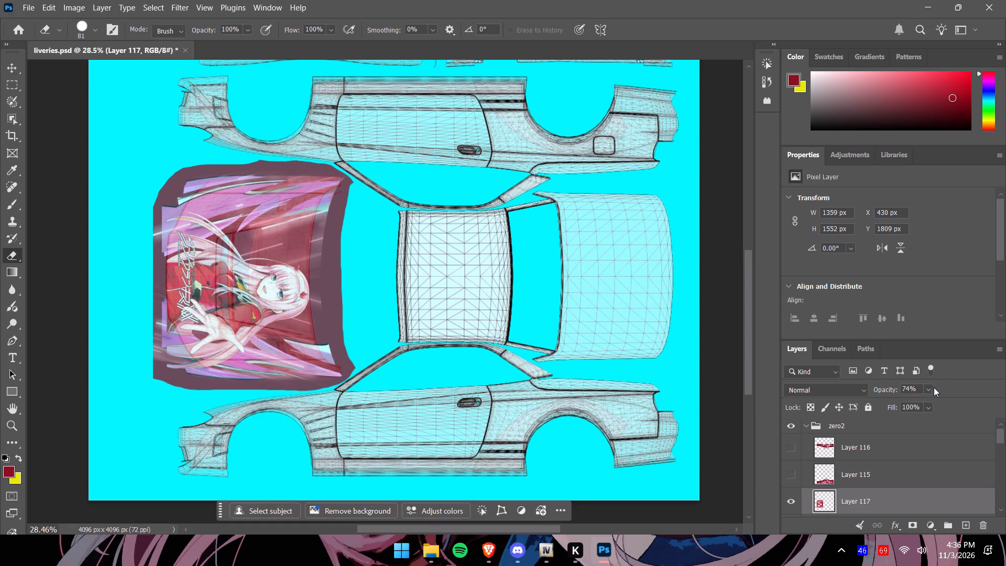
click(931, 387)
drag(937, 404, 981, 421)
click(790, 500)
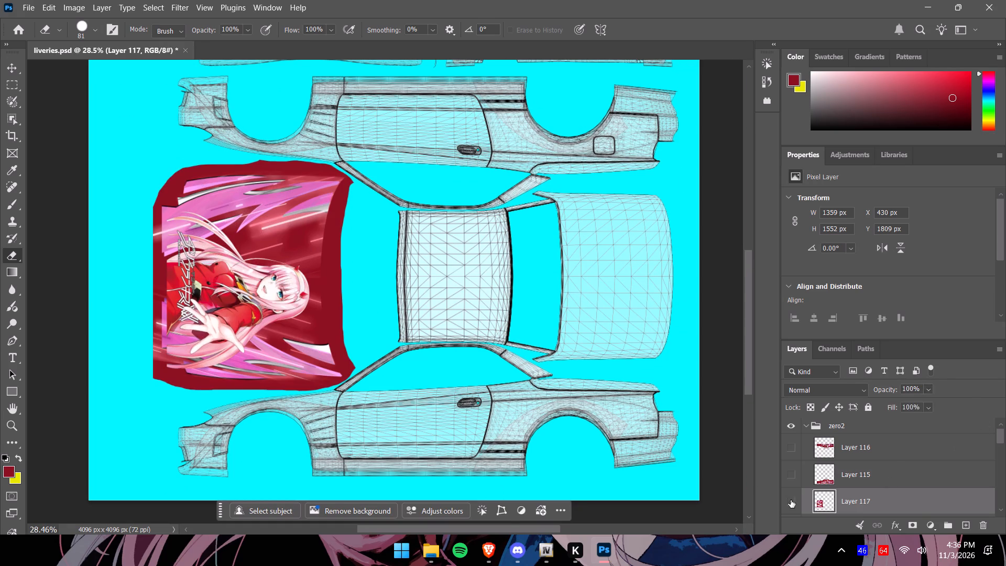
Show the zerotwo layer and copy its upper-left logo block, about 1473 × 475 px, onto a new layer.
scroll(889, 459, down, 4)
click(790, 459)
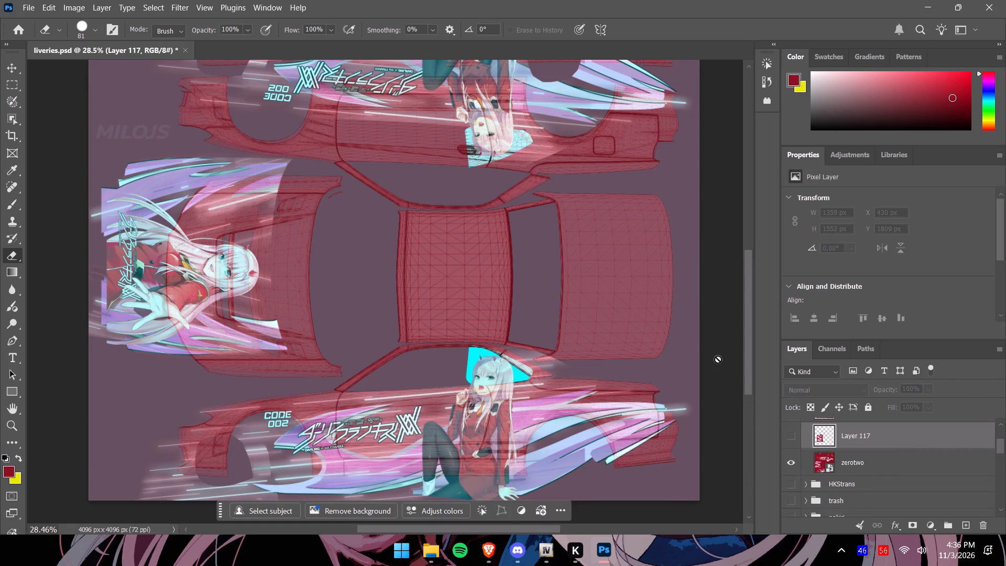
drag(749, 356, 740, 270)
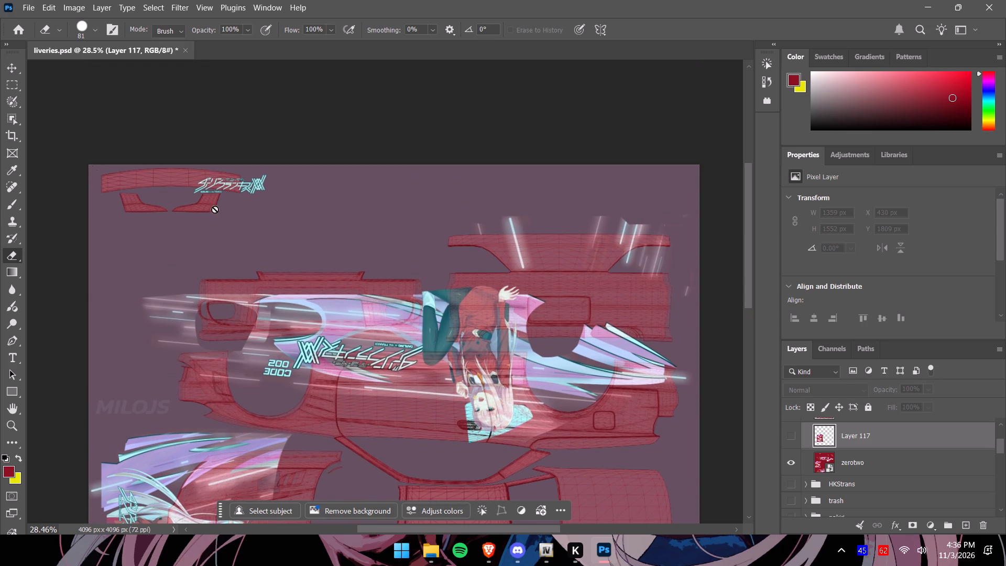
click(12, 84)
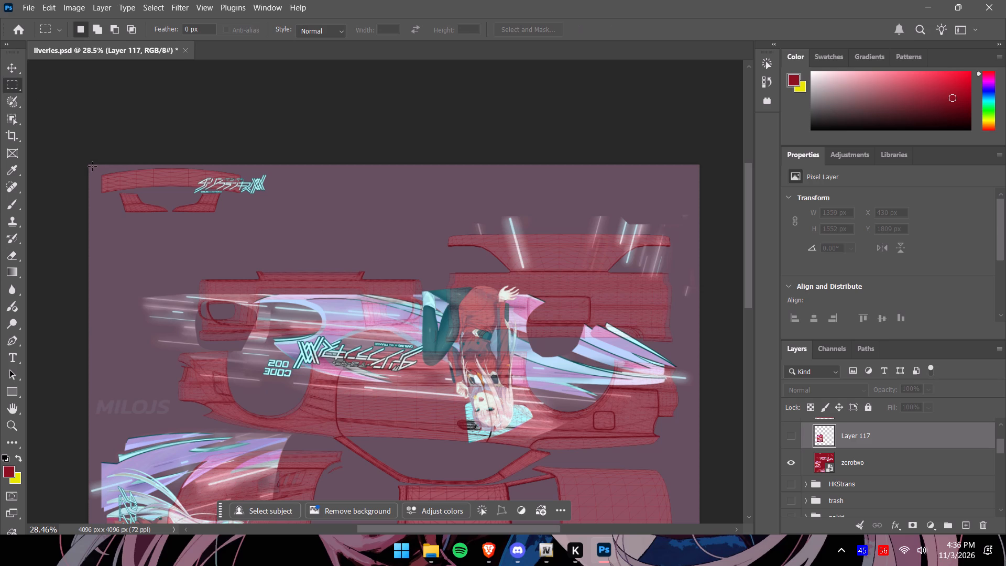
drag(89, 165, 308, 235)
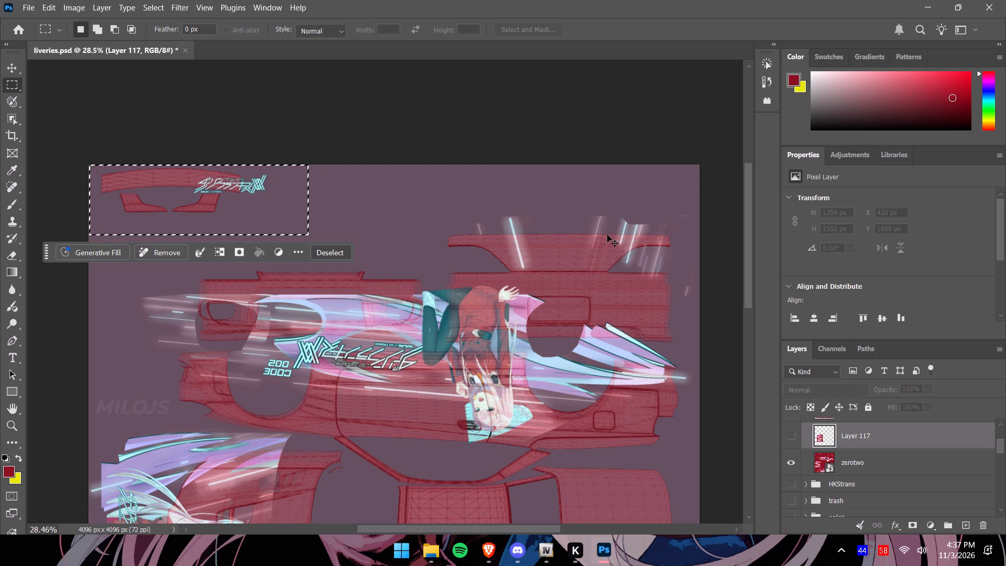
click(970, 469)
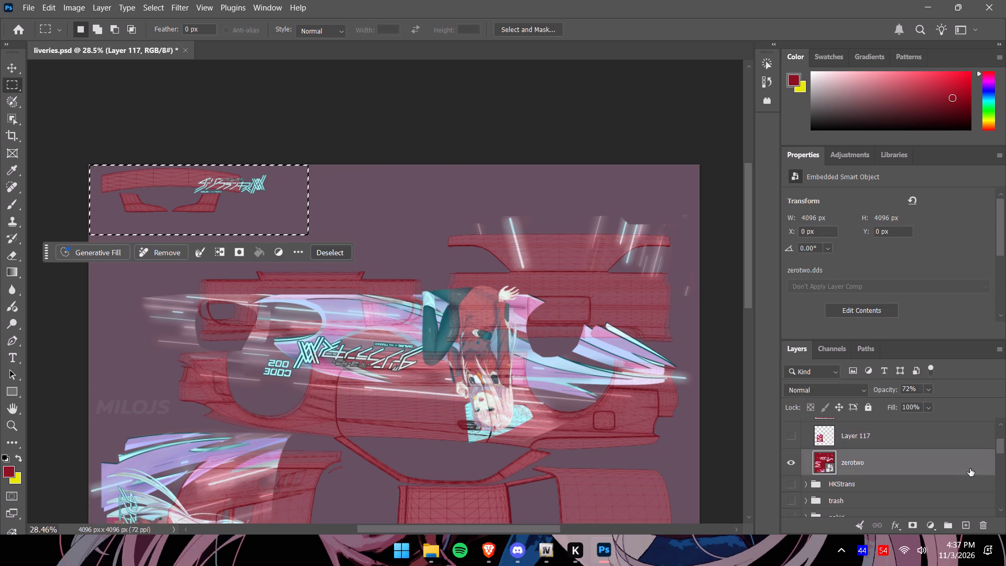
key(ctrl+c)
key(ctrl+v)
Lower the copied logo block's opacity to 76% and hide the zerotwo layer.
click(9, 70)
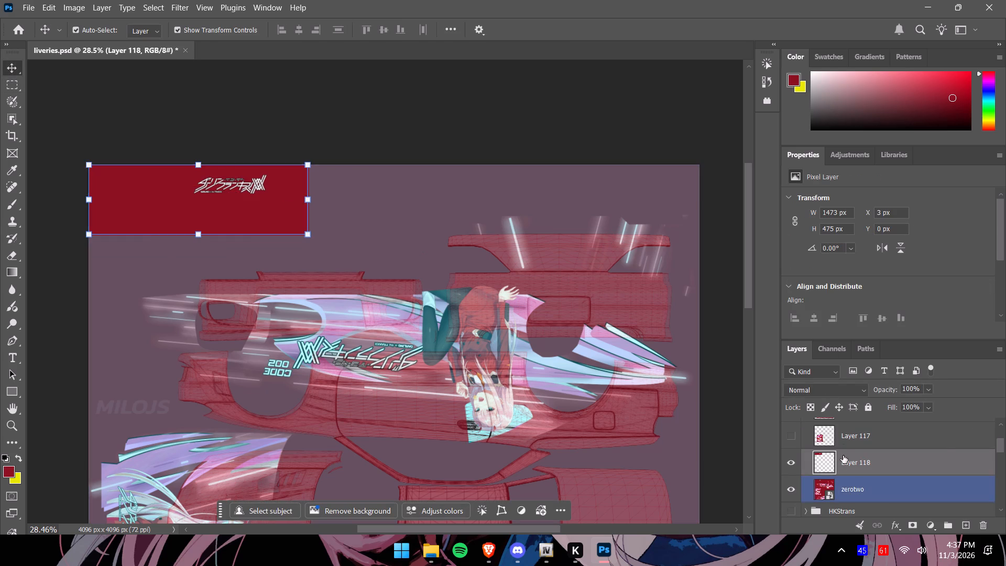
click(931, 388)
drag(940, 403, 928, 405)
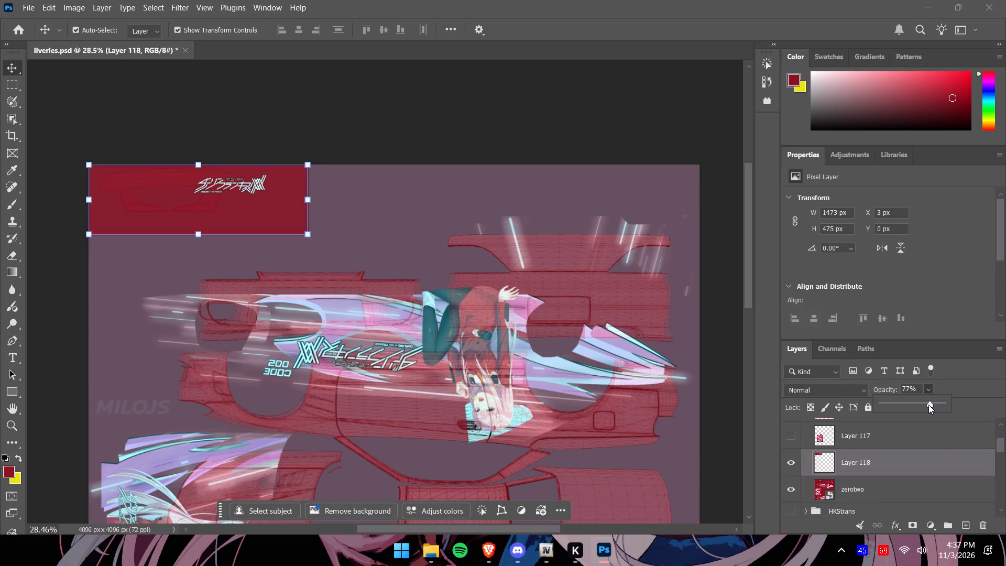
drag(928, 405, 928, 405)
click(789, 488)
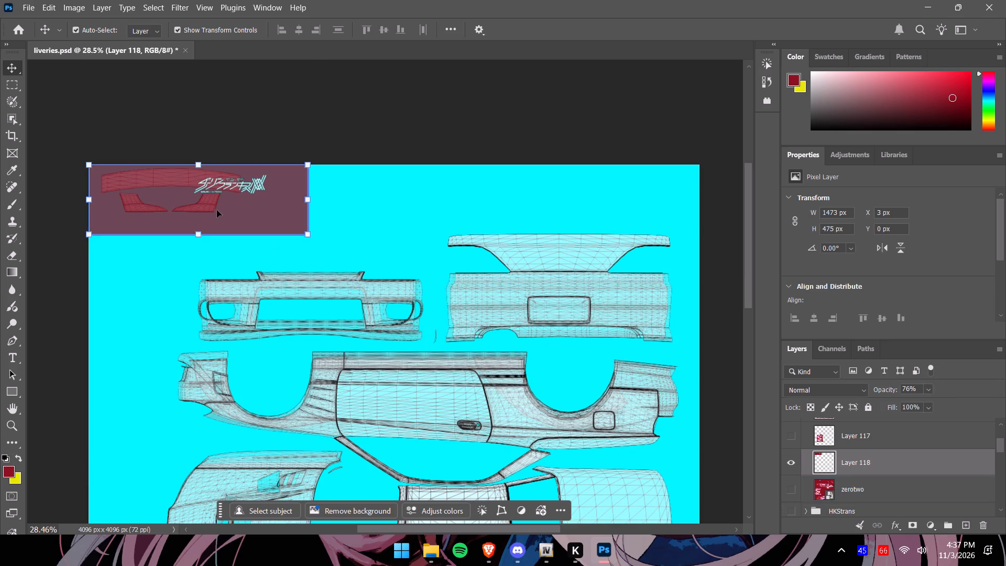
Move the logo block onto the trunk and rear bumper wireframe, at about X 2402 px, Y 435 px, keeping its layer selected.
drag(214, 210, 529, 297)
drag(196, 183, 575, 267)
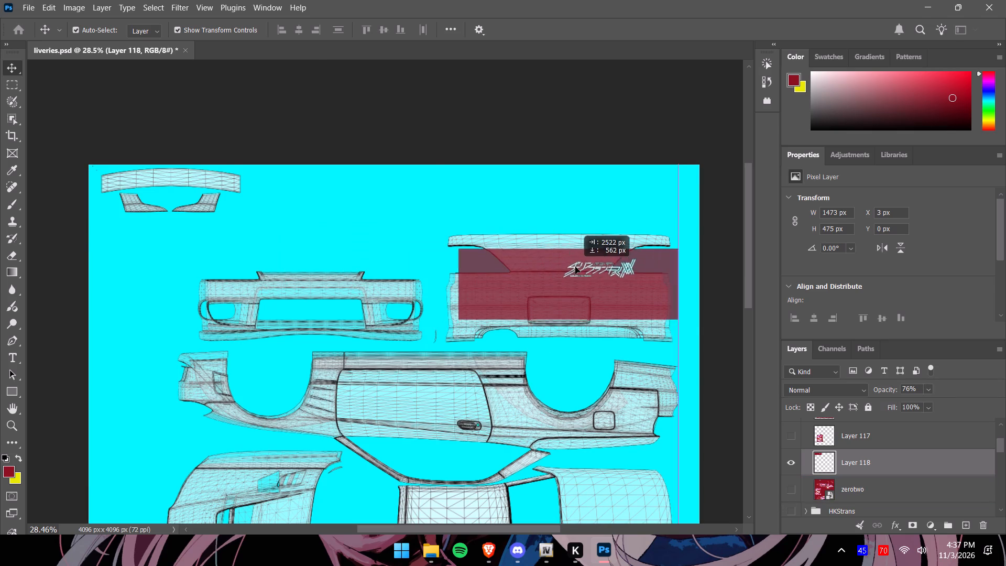
drag(575, 267, 552, 247)
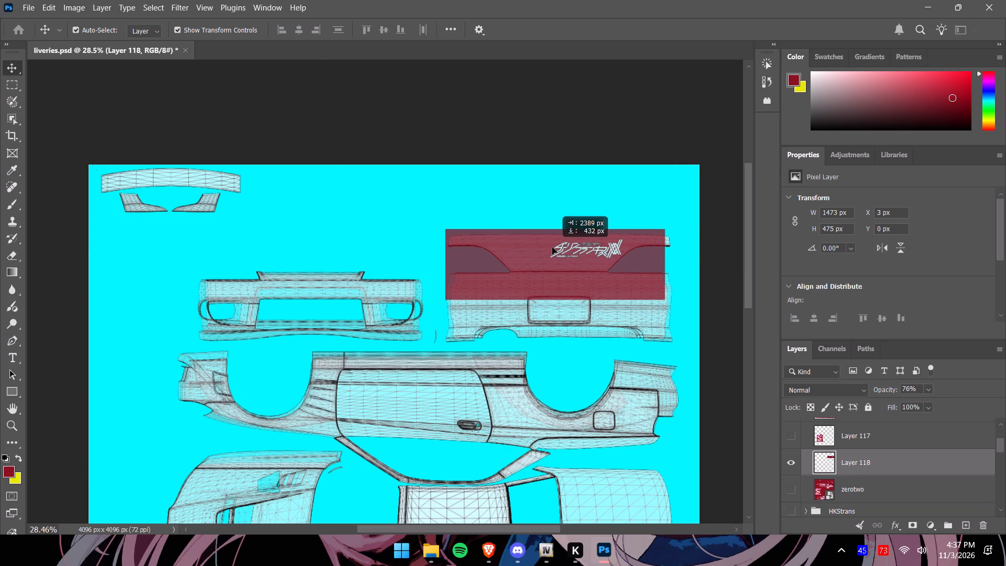
drag(552, 247, 552, 248)
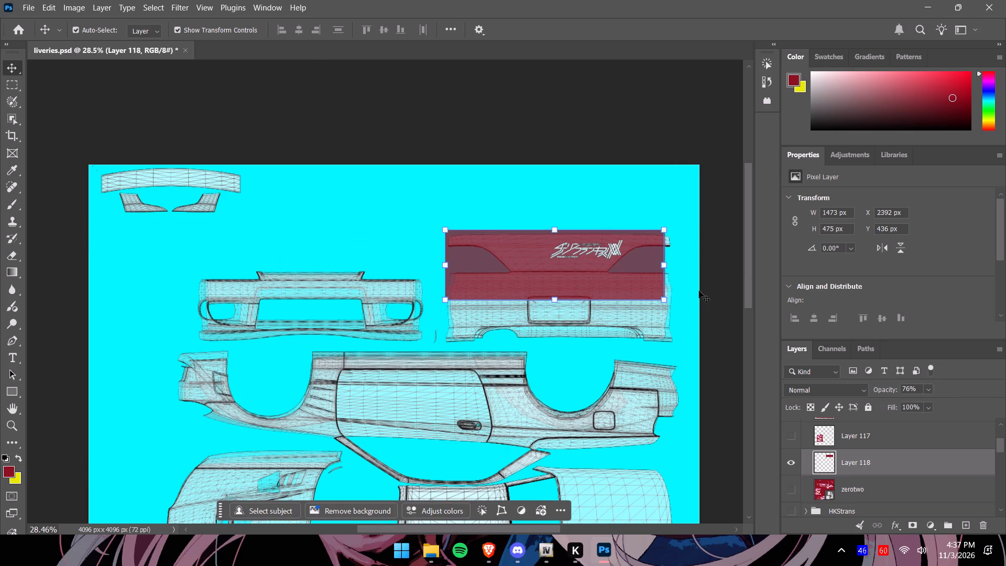
alt+scroll(699, 289, up, 12)
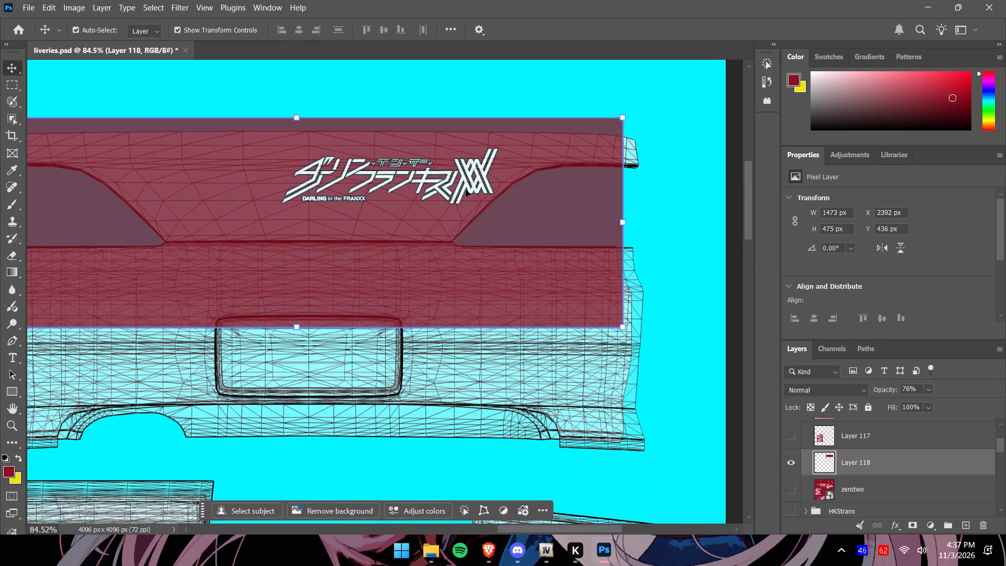
click(462, 192)
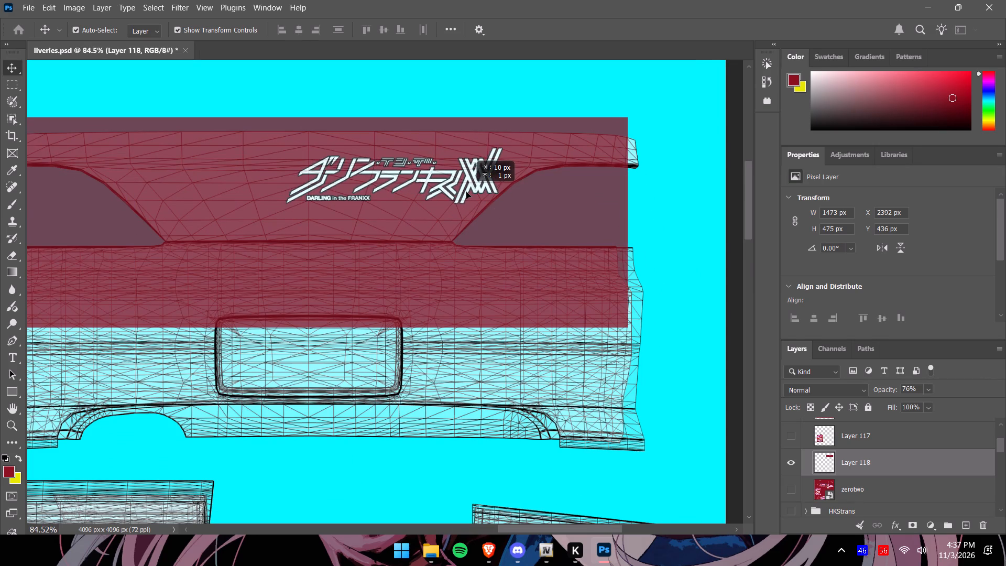
alt+scroll(471, 195, down, 4)
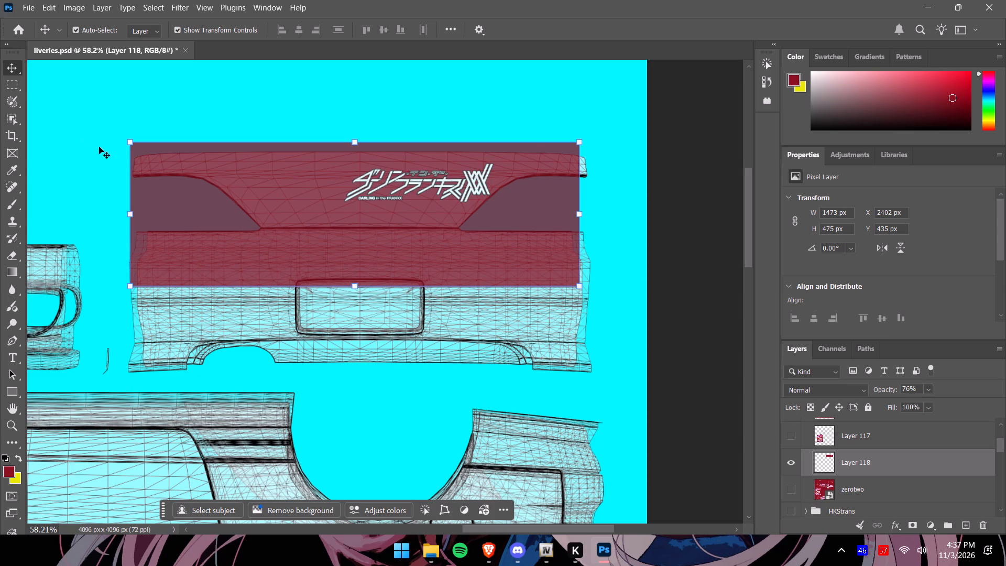
click(677, 338)
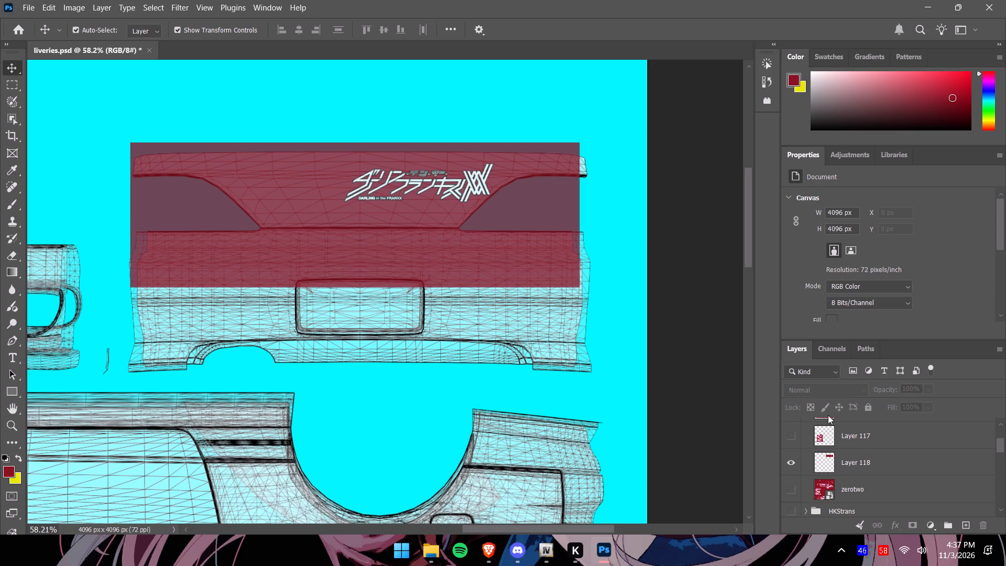
click(891, 467)
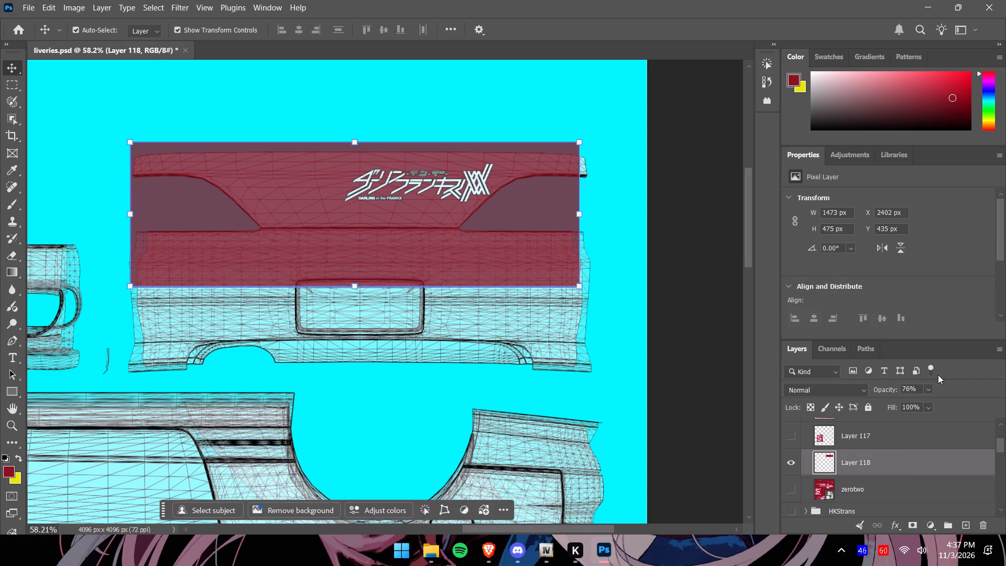
Switch to the Brush tool and set the rear logo block layer's opacity to 82%.
click(927, 390)
drag(938, 400, 992, 409)
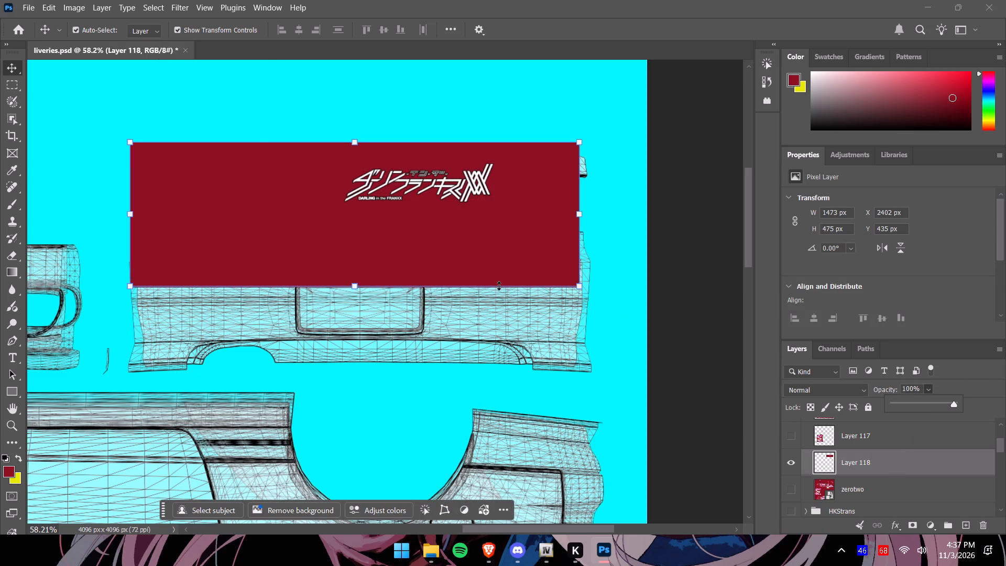
click(7, 206)
alt+click(485, 245)
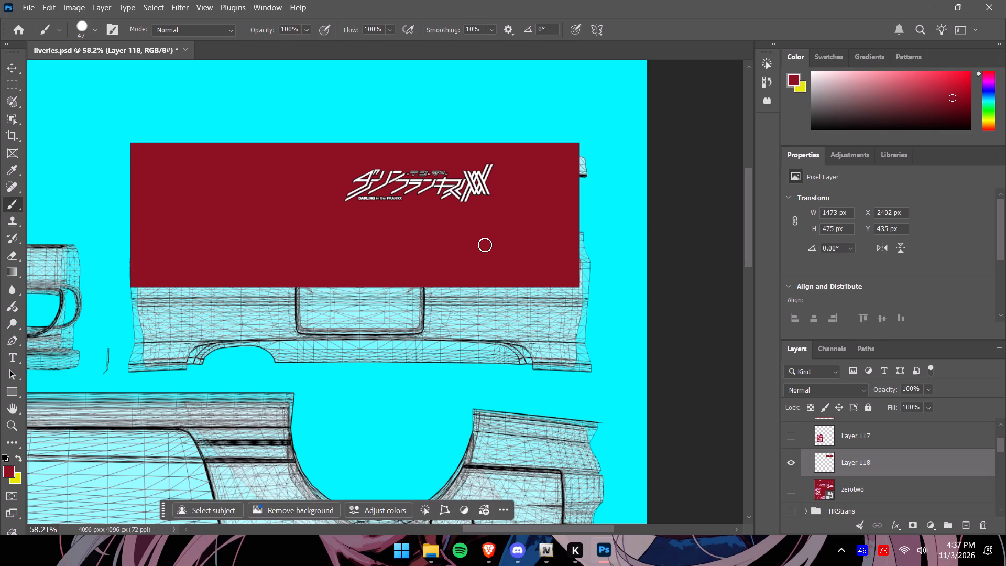
click(926, 388)
click(934, 401)
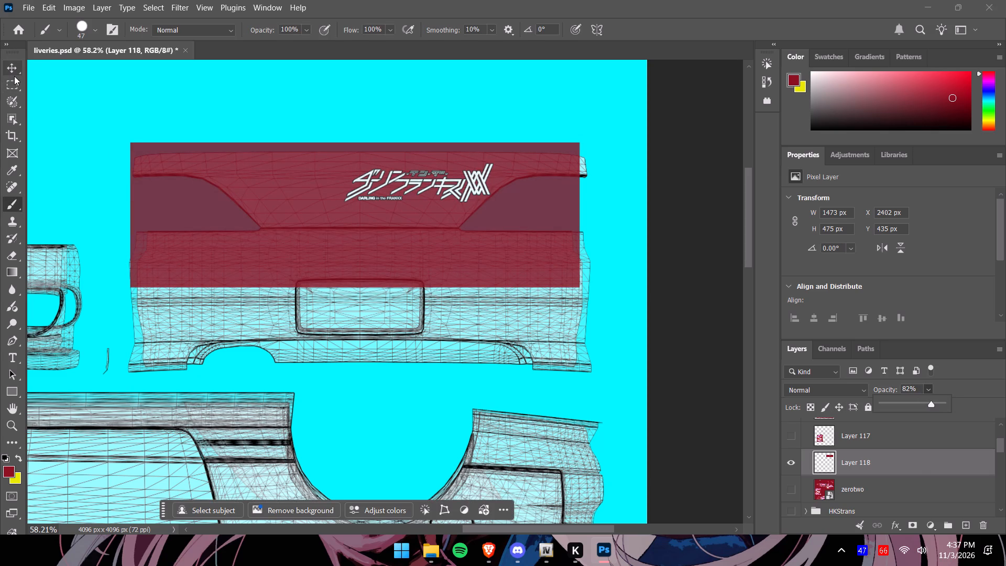
Set the brush size to 81 px and paint the uncovered trunk edge and rear bumper wireframe solid dark red.
click(89, 25)
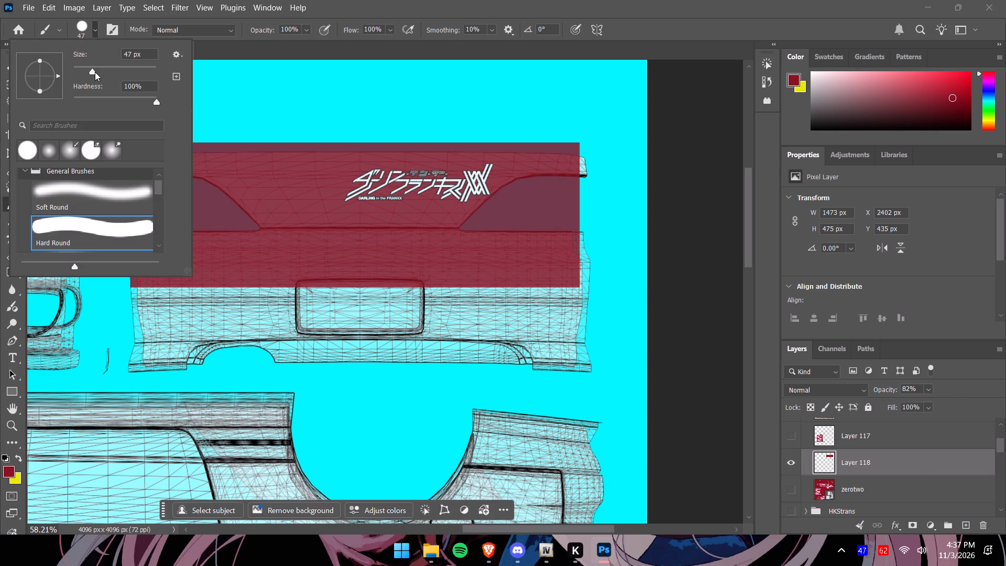
drag(95, 72, 107, 72)
click(94, 27)
drag(587, 172, 581, 157)
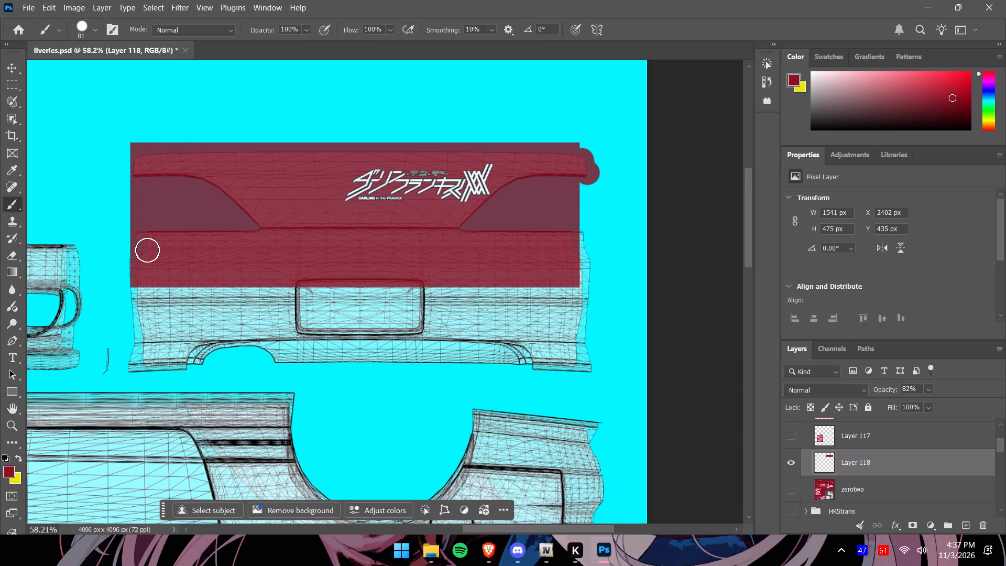
drag(136, 256, 178, 361)
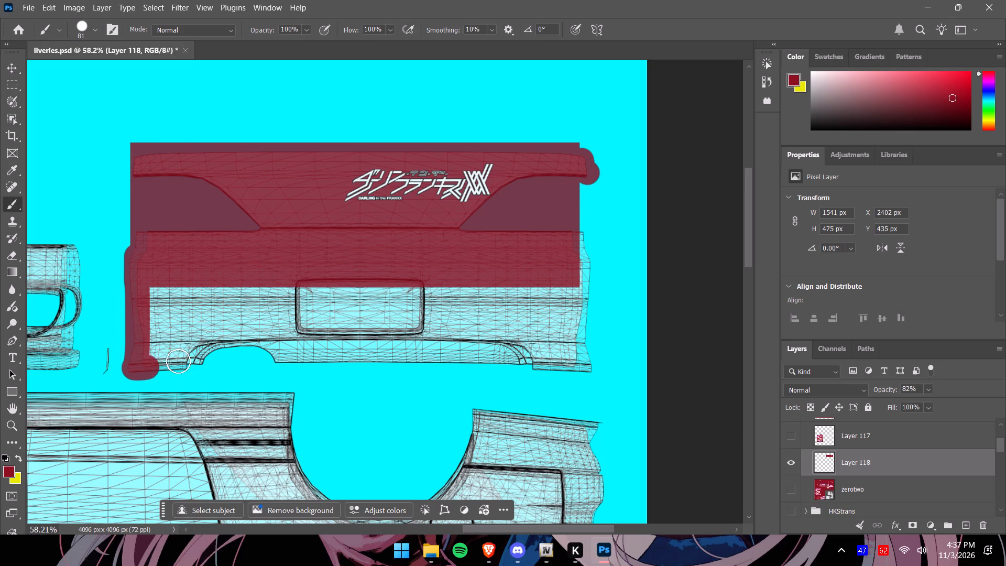
drag(178, 361, 497, 365)
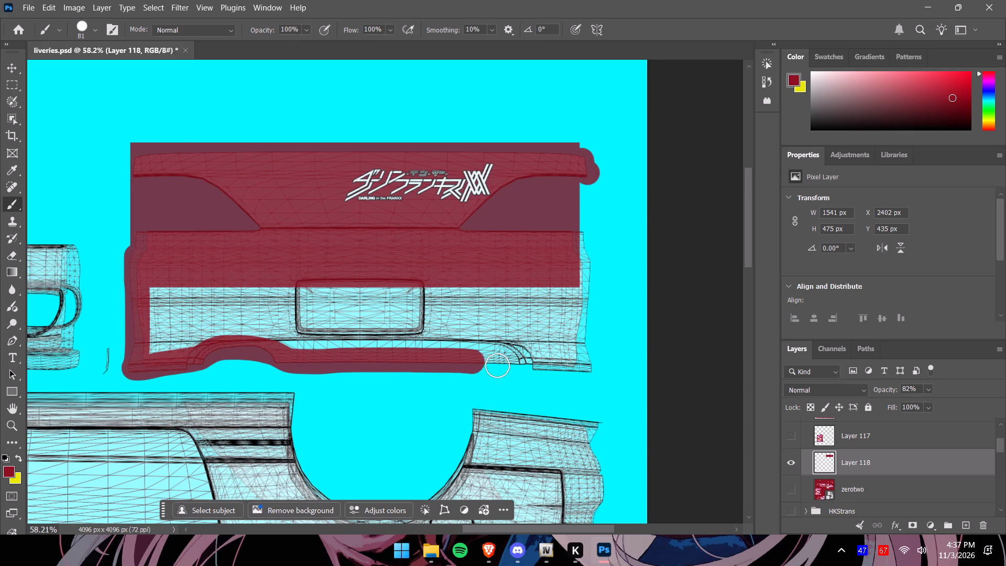
drag(497, 365, 570, 262)
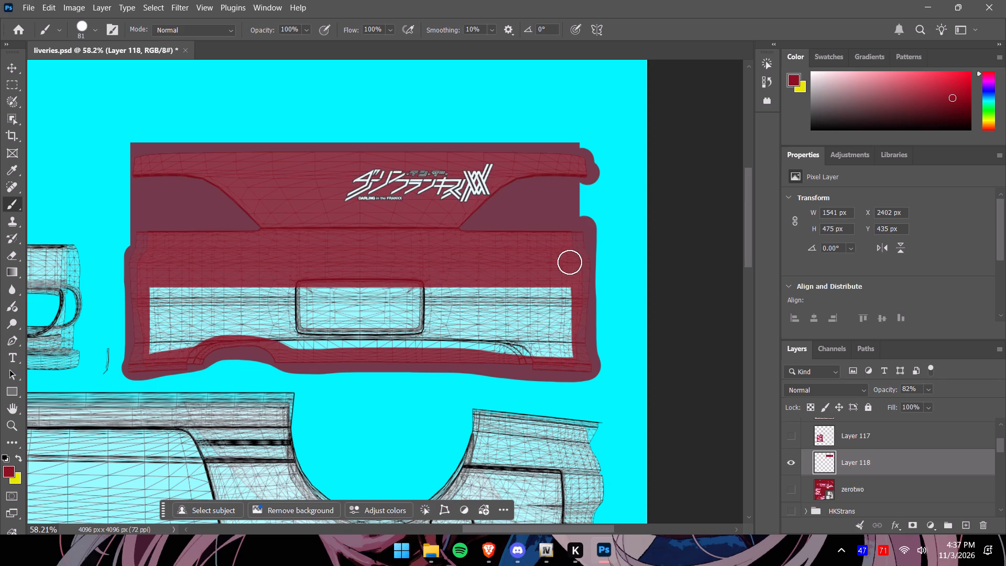
drag(570, 262, 157, 351)
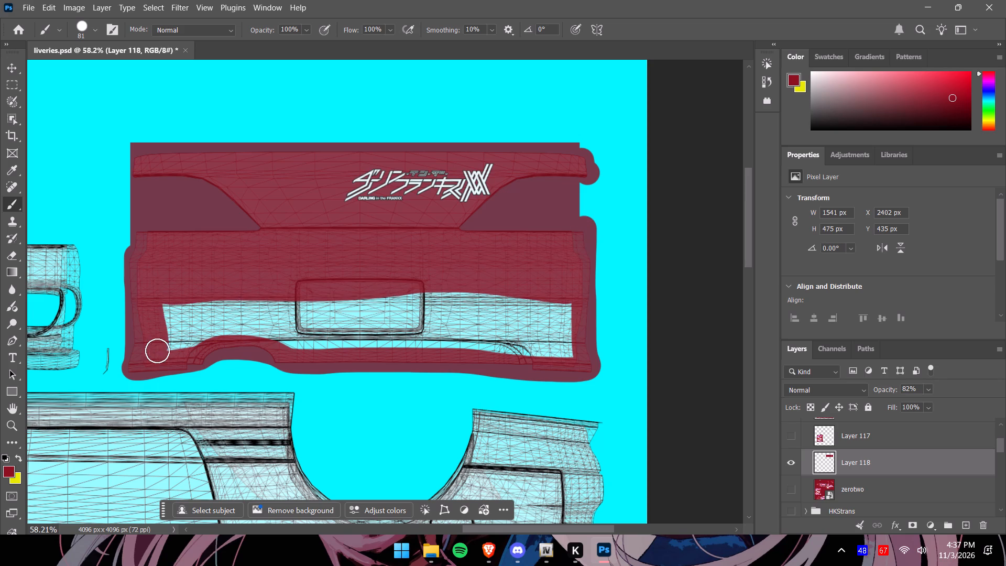
drag(157, 351, 559, 307)
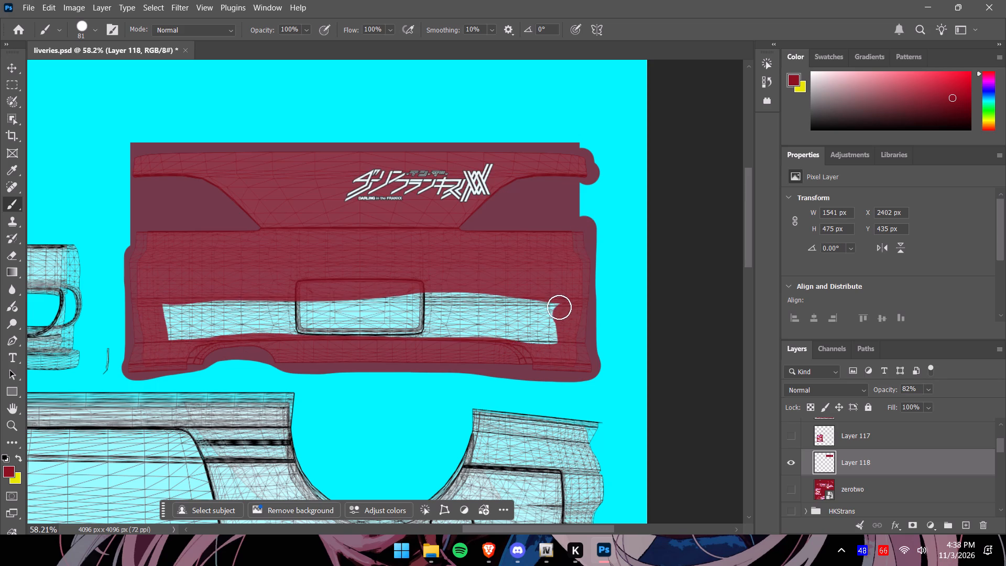
drag(559, 307, 377, 345)
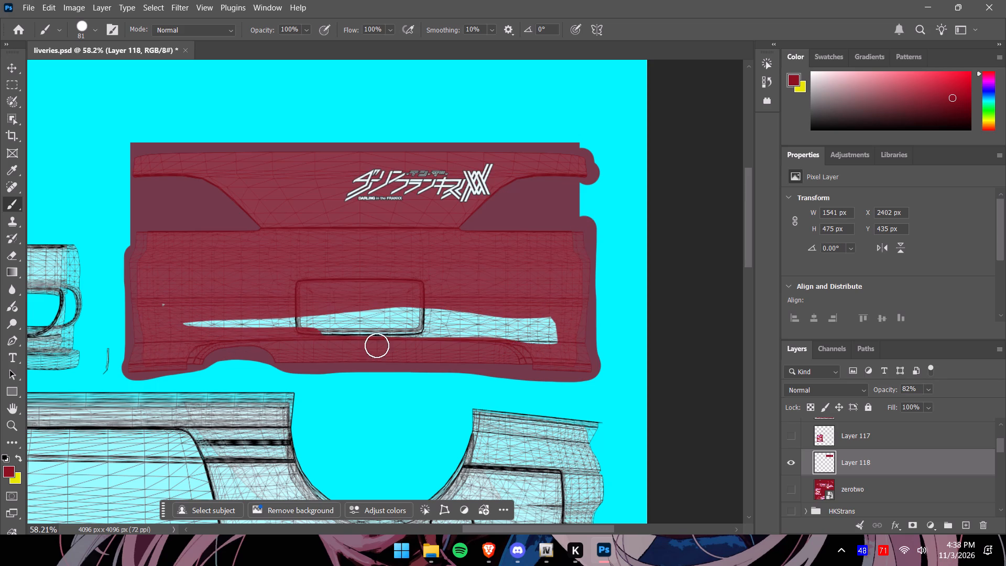
drag(377, 345, 172, 312)
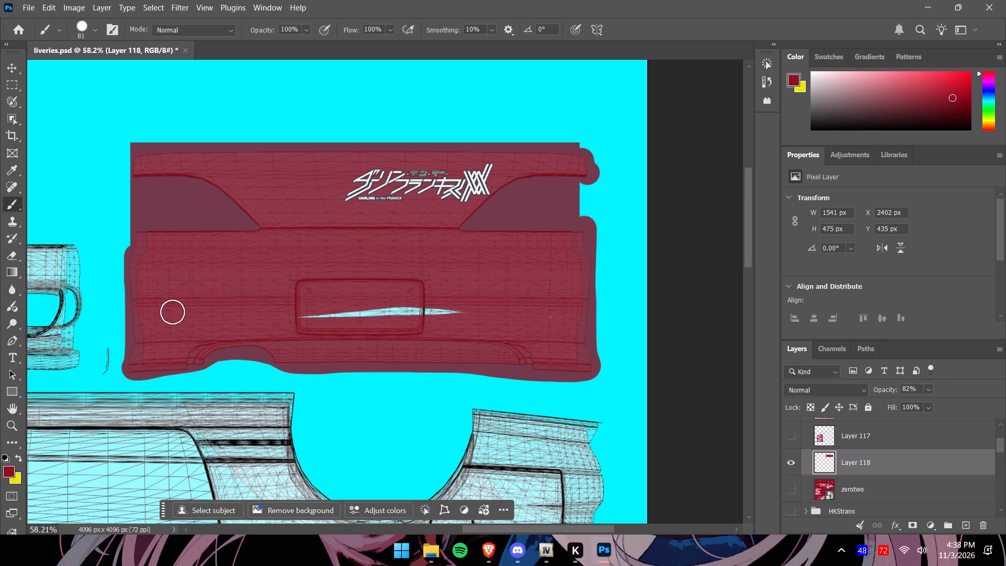
drag(172, 312, 558, 313)
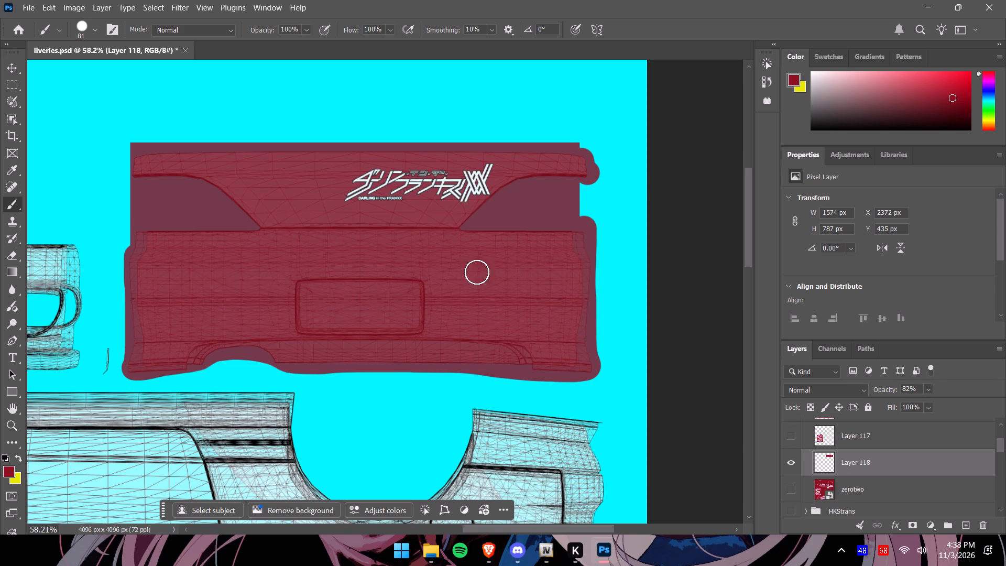
Paint the whole front bumper wireframe, including its central opening and lamp openings, dark red on the same layer.
alt+scroll(304, 249, down, 4)
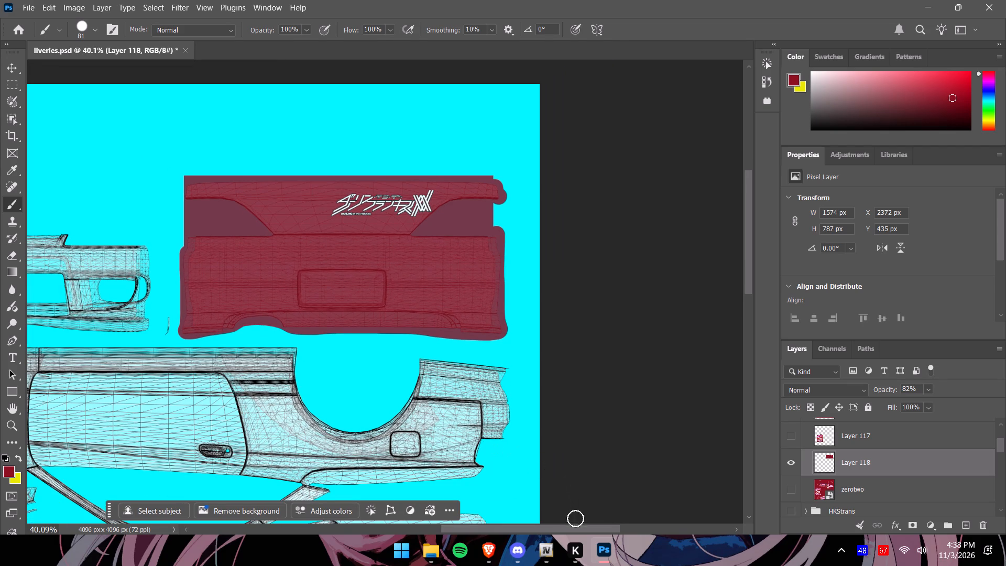
drag(580, 525, 496, 529)
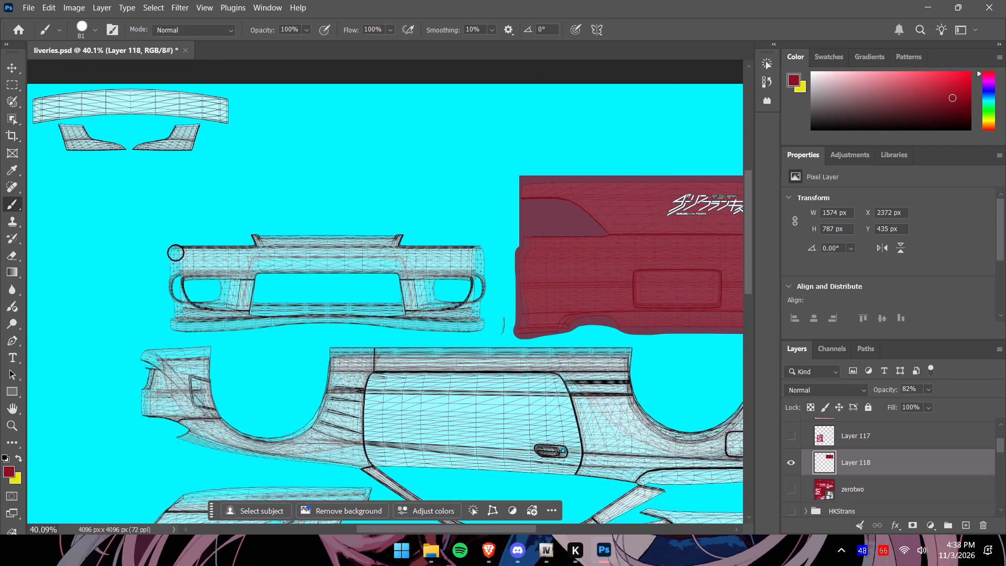
drag(162, 248, 404, 244)
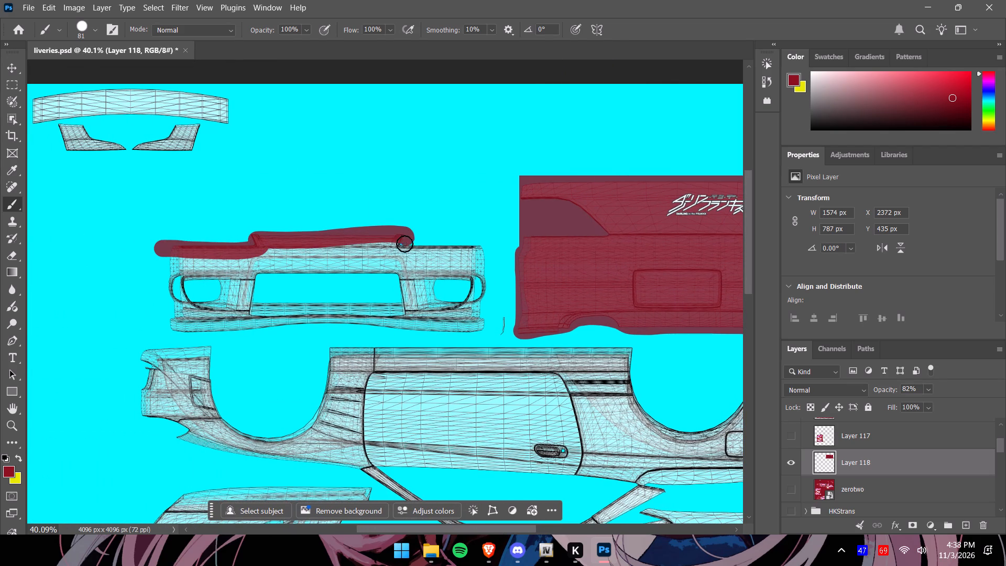
drag(404, 244, 362, 321)
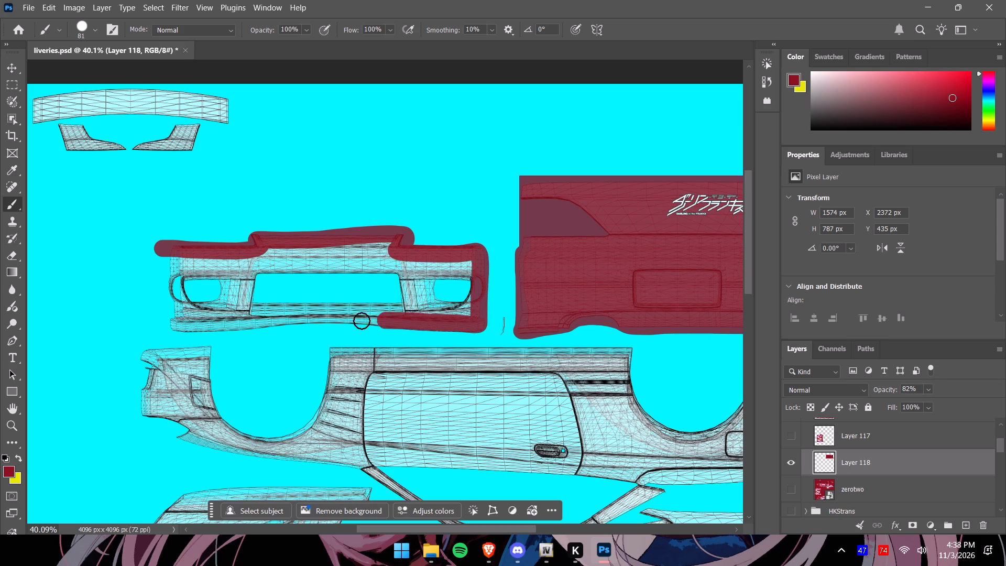
drag(362, 321, 206, 257)
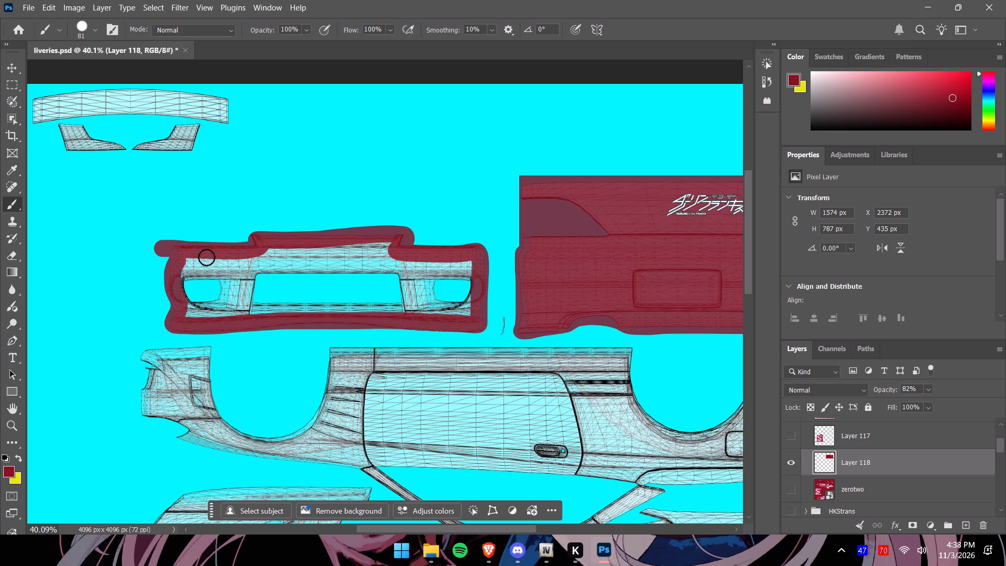
drag(206, 257, 223, 315)
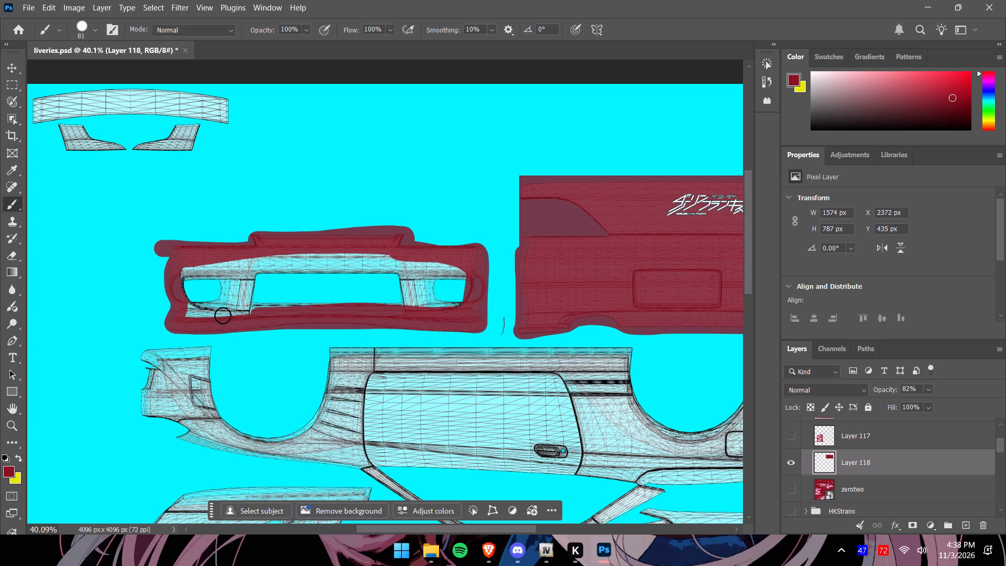
drag(223, 315, 362, 306)
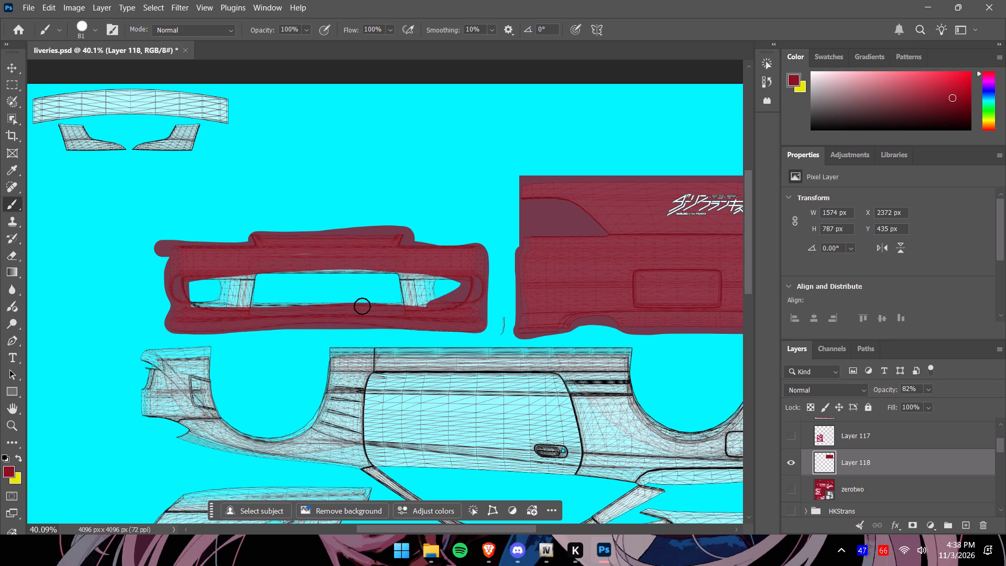
drag(362, 306, 373, 288)
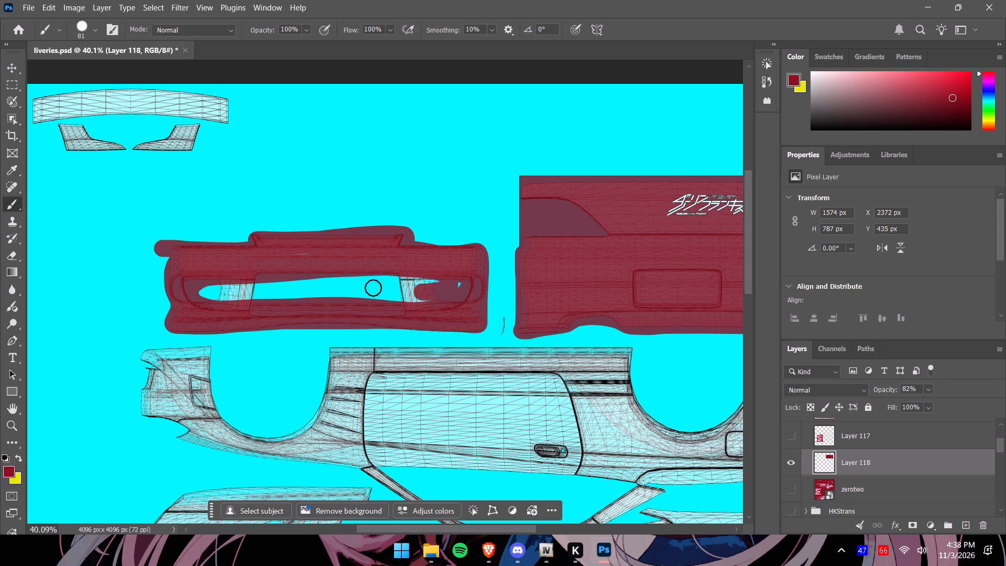
drag(373, 288, 325, 278)
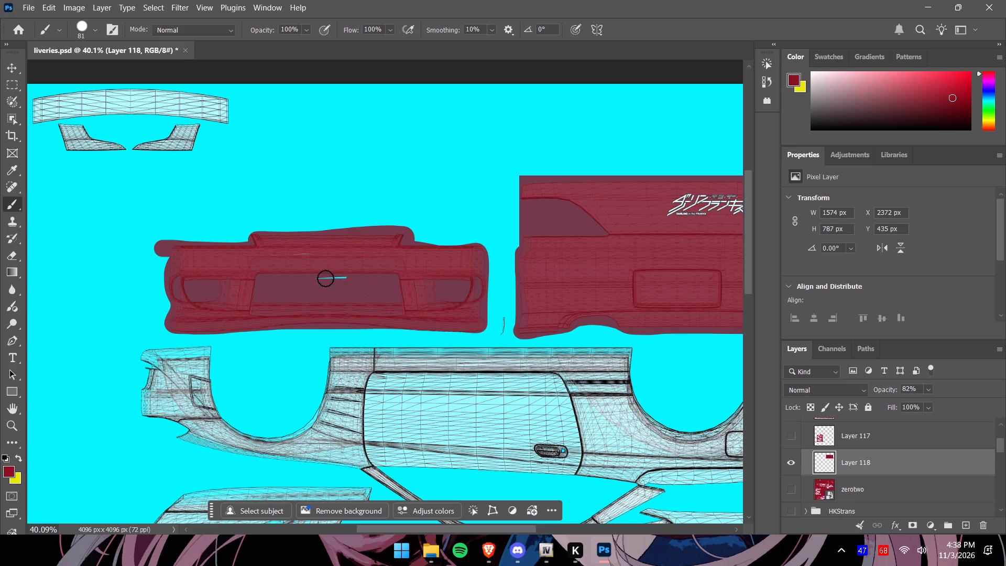
drag(325, 278, 440, 253)
drag(440, 253, 267, 247)
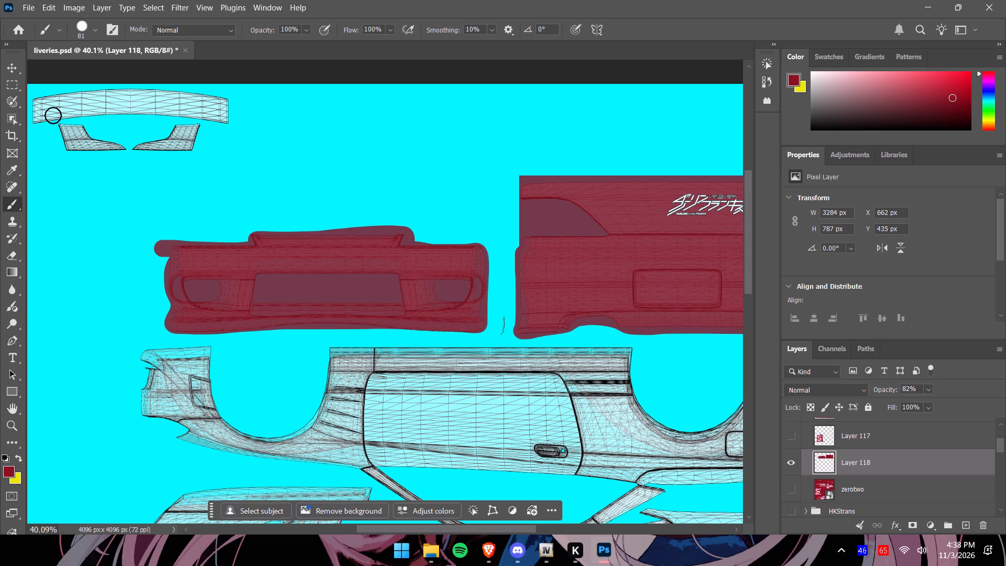
Paint the curved spoiler strip and the two small pieces beneath it in the template's upper-left corner dark red.
drag(33, 102, 232, 110)
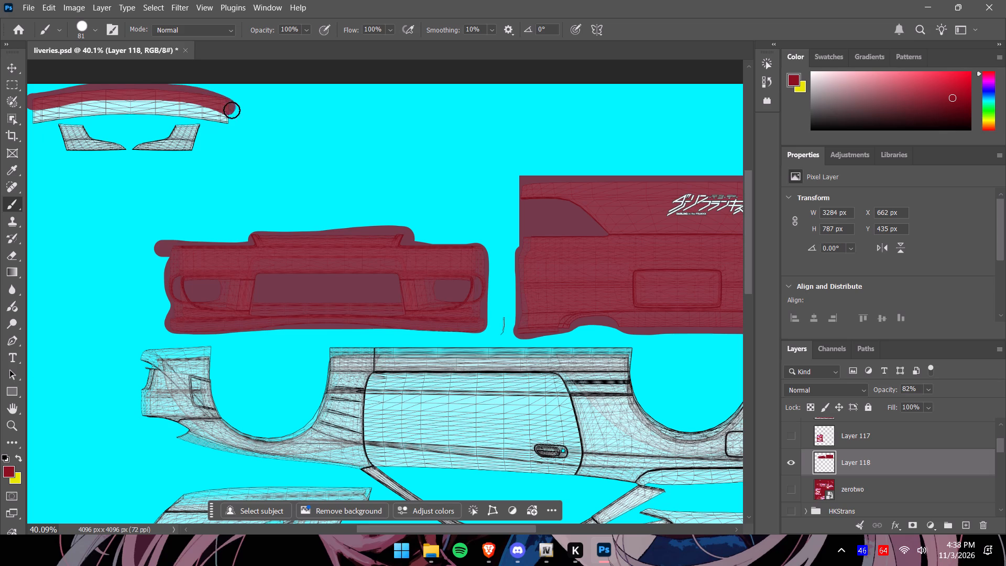
drag(232, 110, 109, 101)
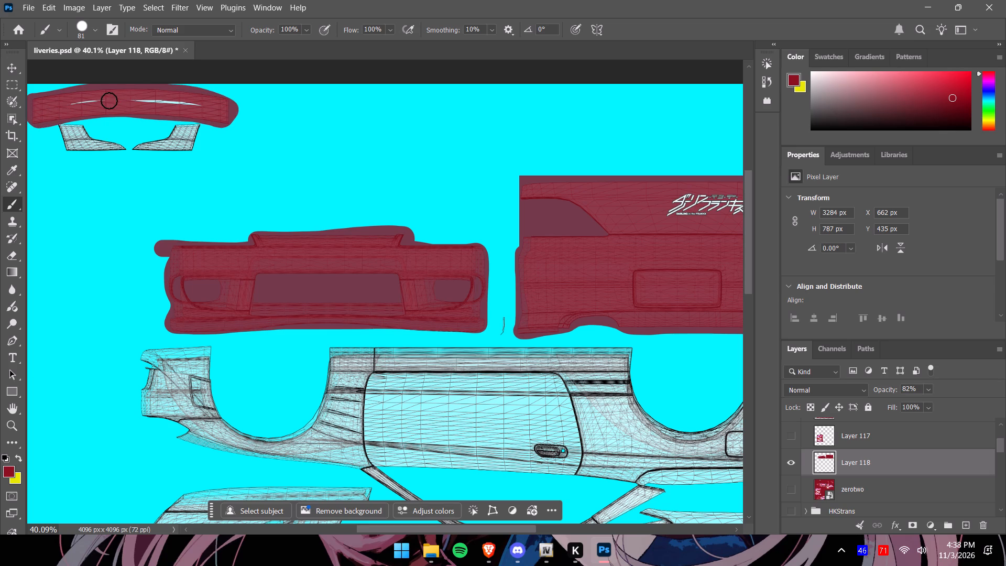
drag(109, 101, 176, 147)
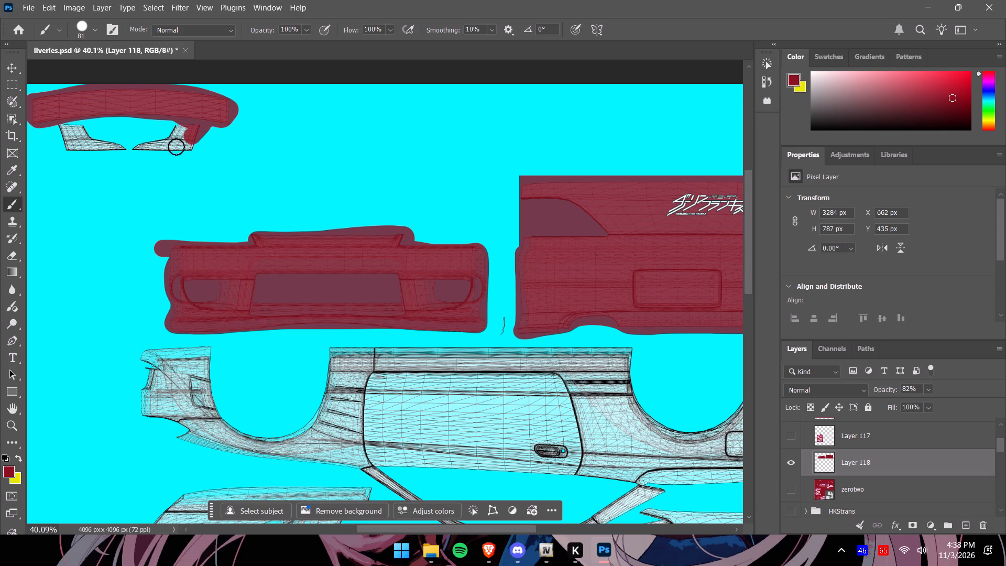
drag(176, 147, 141, 149)
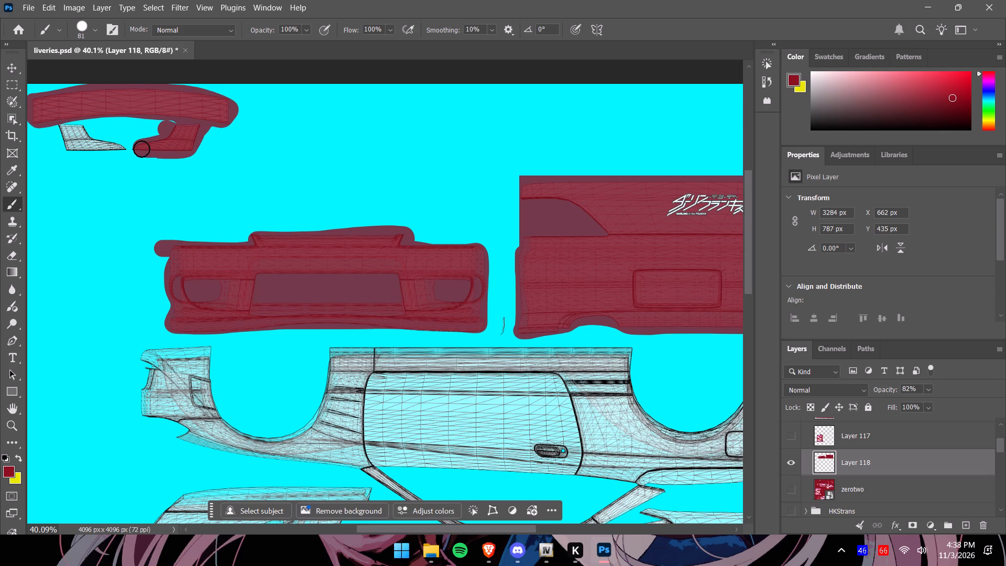
drag(141, 149, 125, 149)
drag(54, 129, 121, 144)
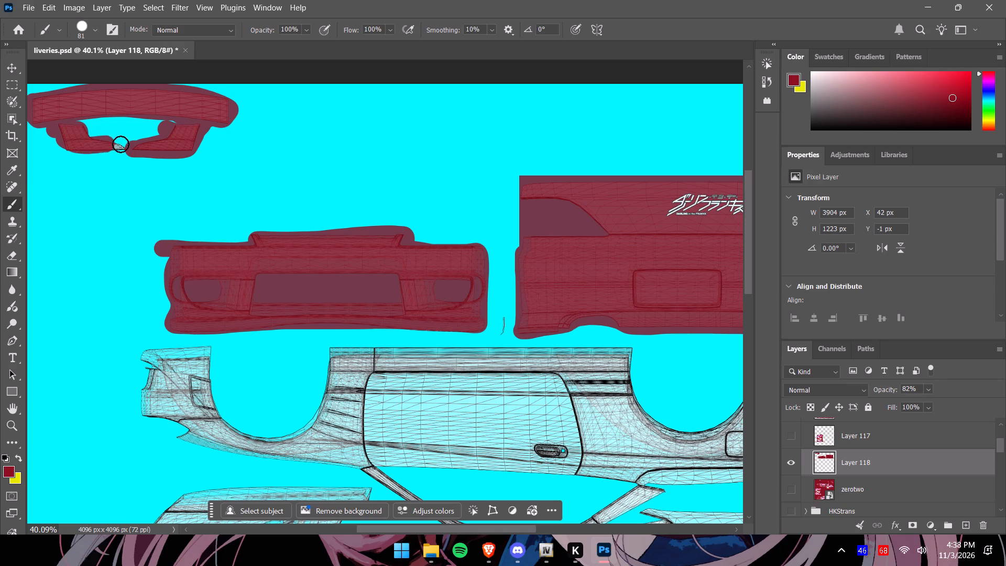
drag(121, 144, 91, 140)
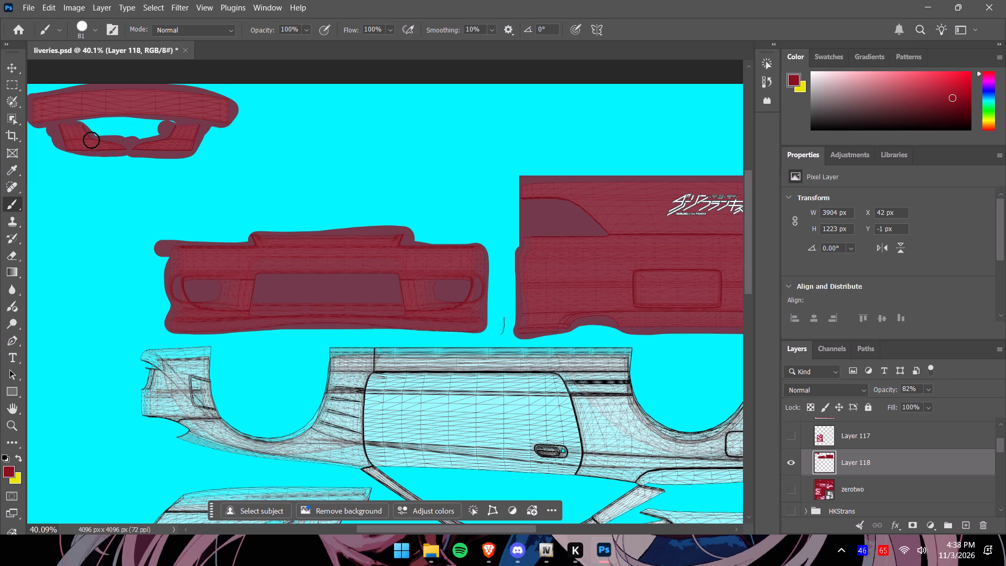
drag(91, 140, 160, 145)
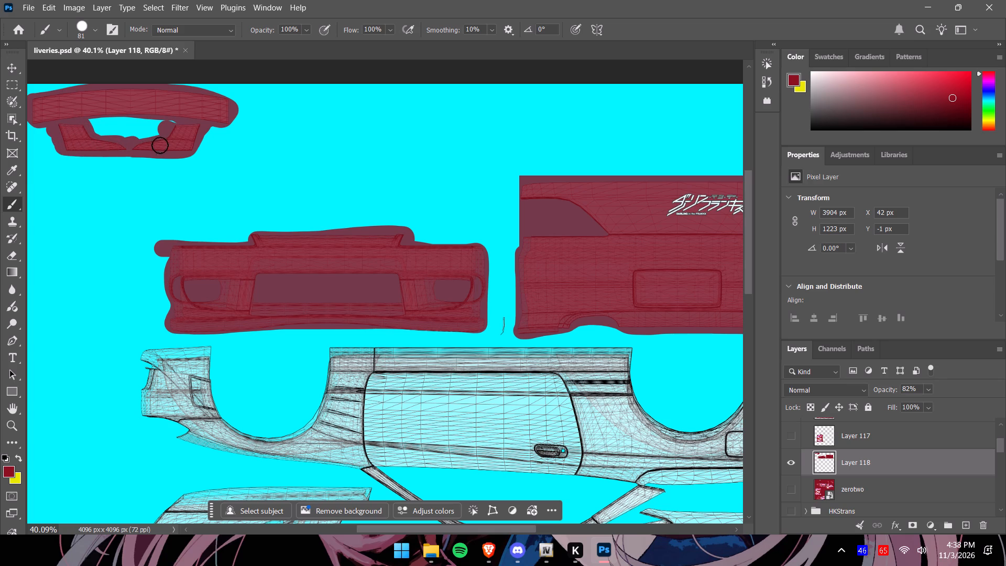
drag(160, 145, 84, 120)
drag(84, 120, 185, 98)
alt+scroll(183, 101, down, 4)
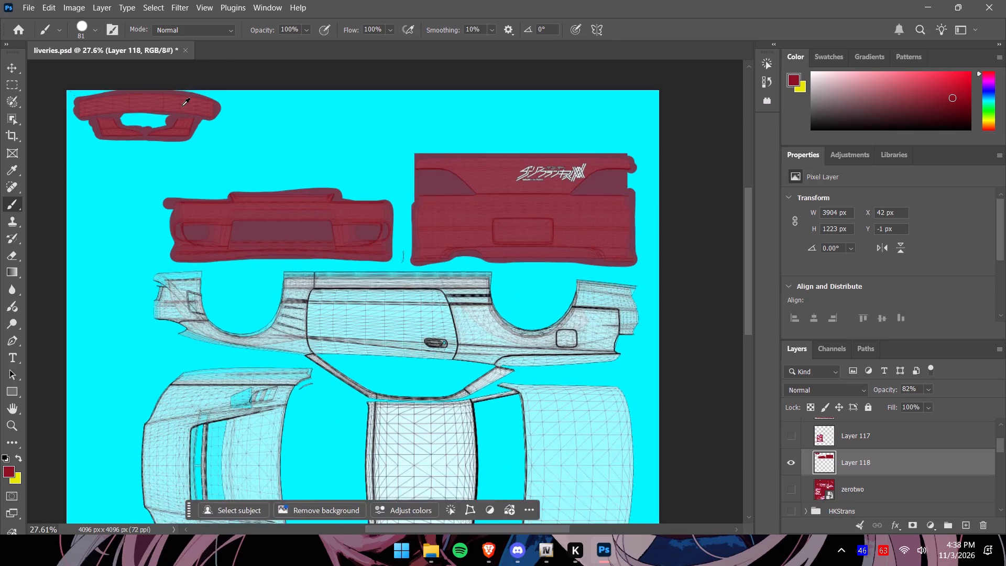
alt+scroll(182, 106, down, 7)
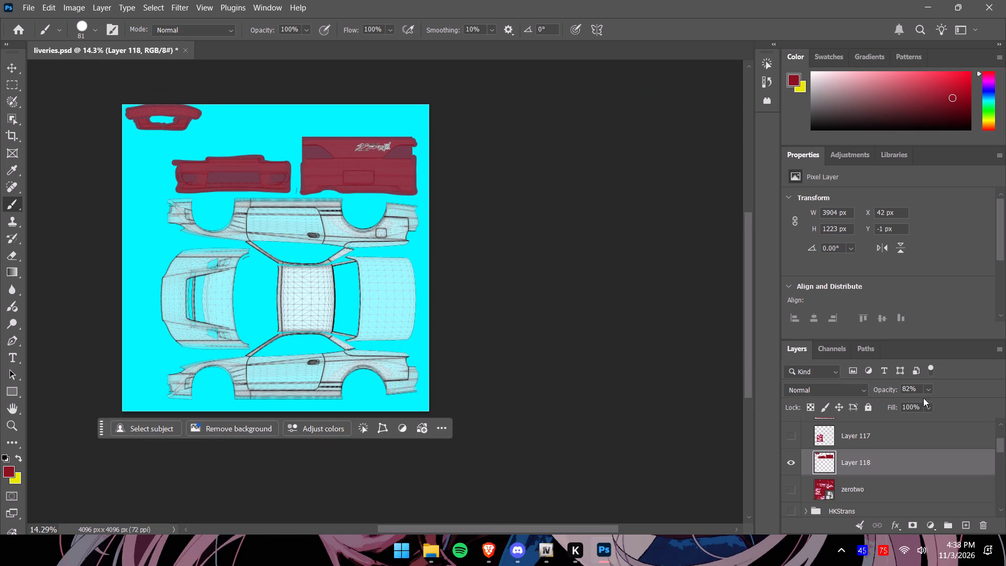
Set the opacity of the painted bumper and spoiler layer, Layer 118, to 100%.
click(923, 390)
drag(939, 406, 990, 408)
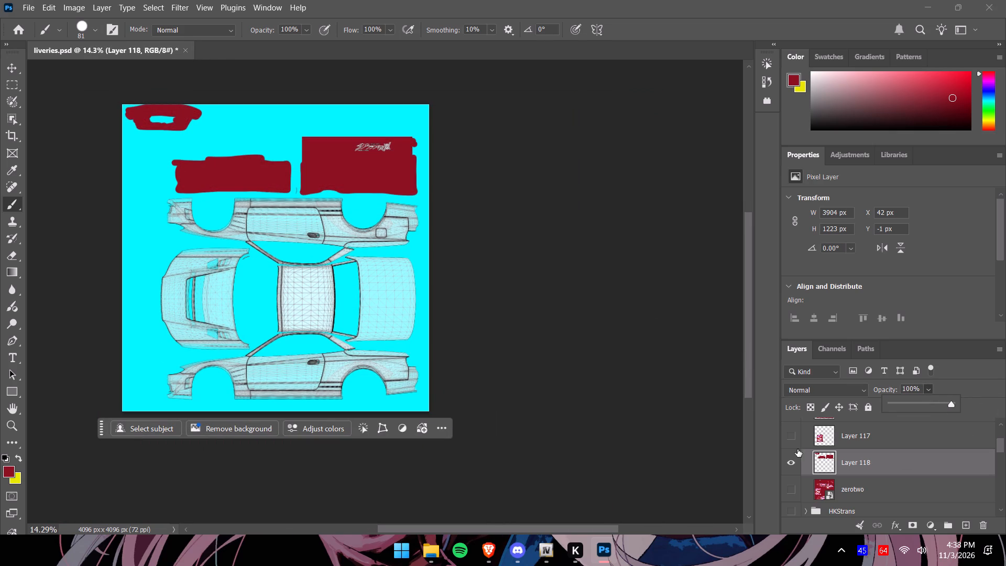
Make the hood artwork on Layer 117 and the side artwork on Layers 115 and 116 visible.
click(792, 438)
scroll(800, 452, up, 2)
click(794, 443)
scroll(801, 461, up, 2)
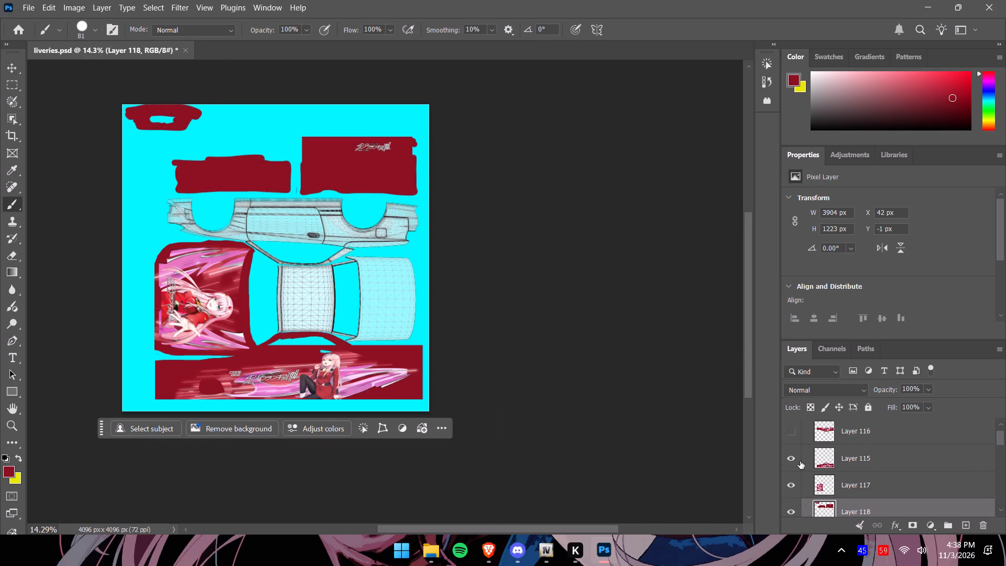
click(792, 453)
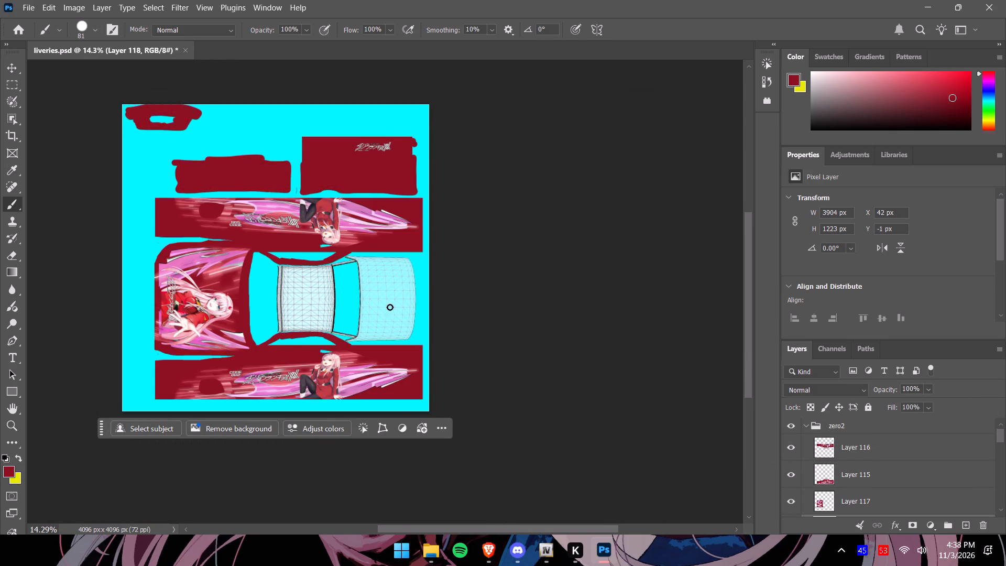
Set the brush size to 136 px and paint the whole roof wireframe solid dark red on Layer 118.
alt+scroll(365, 296, up, 12)
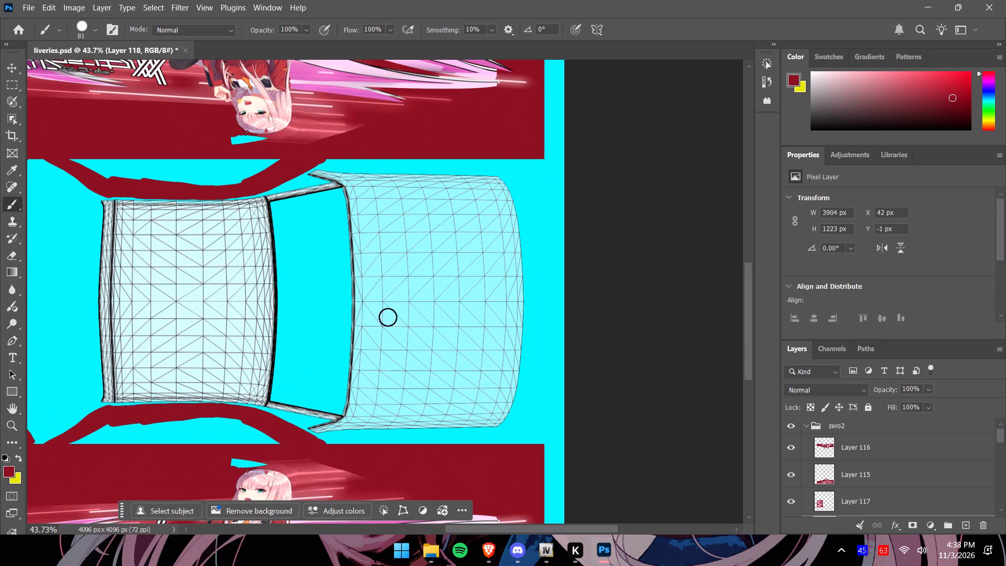
scroll(801, 461, down, 4)
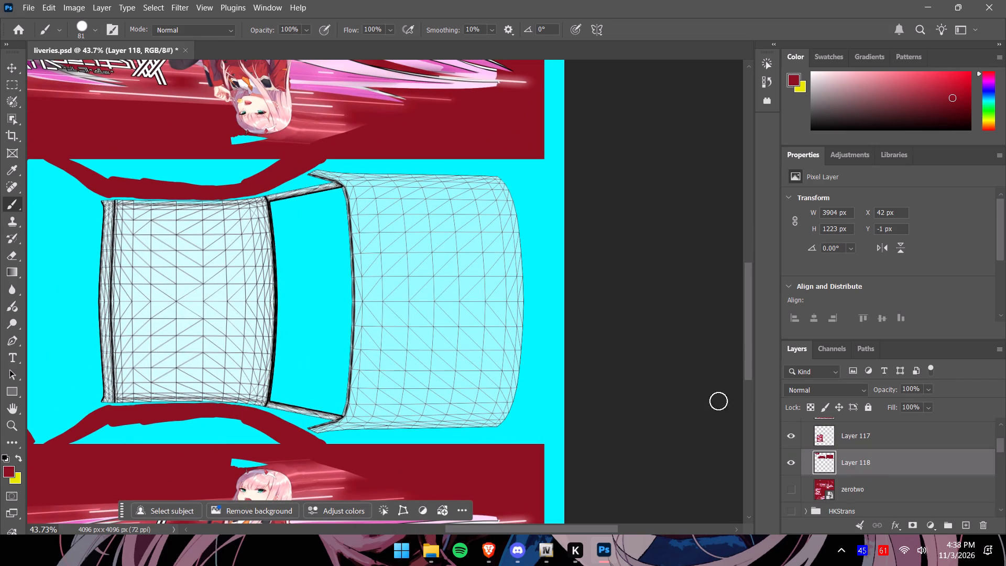
click(94, 27)
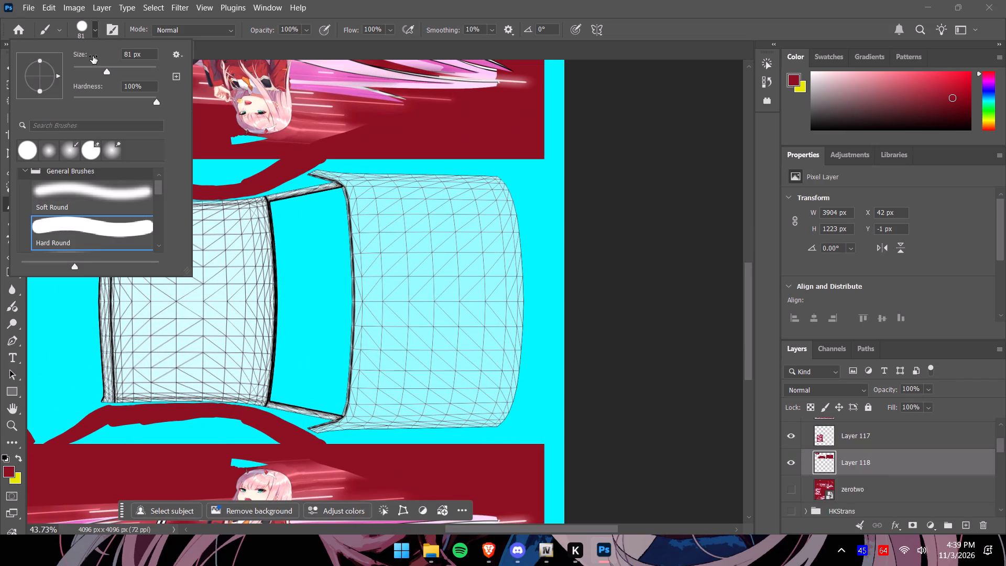
drag(107, 71, 123, 71)
click(97, 35)
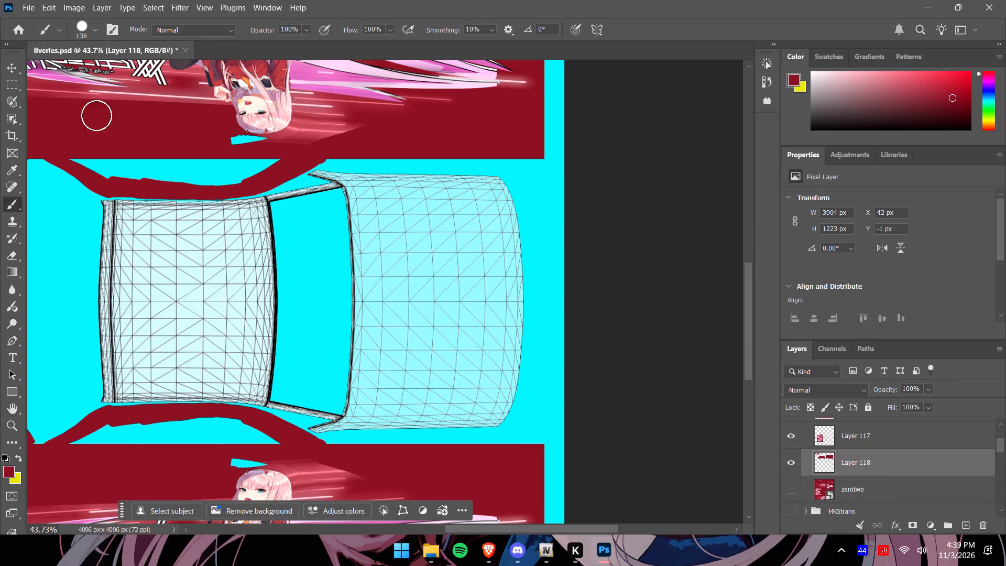
drag(106, 212, 263, 213)
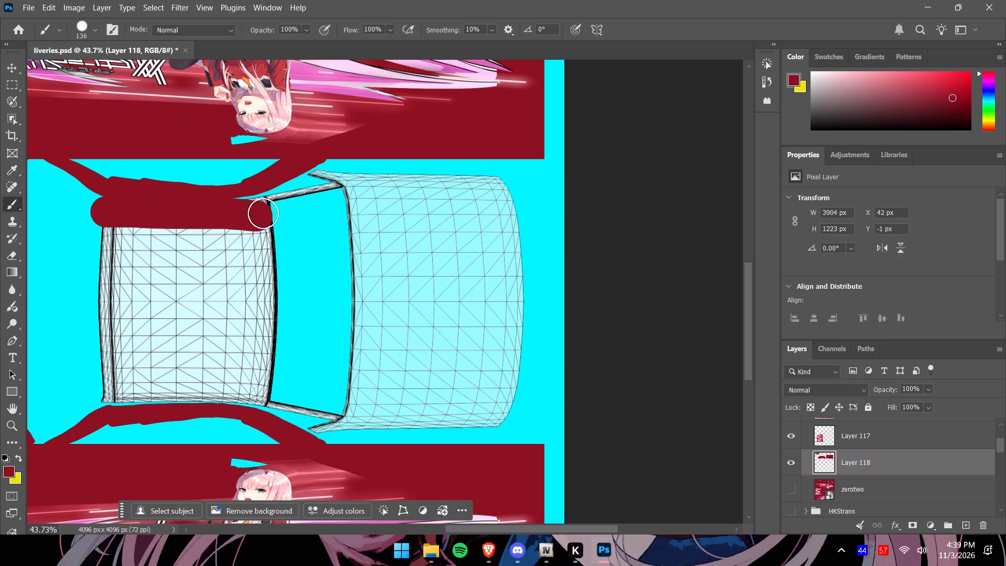
drag(263, 213, 259, 395)
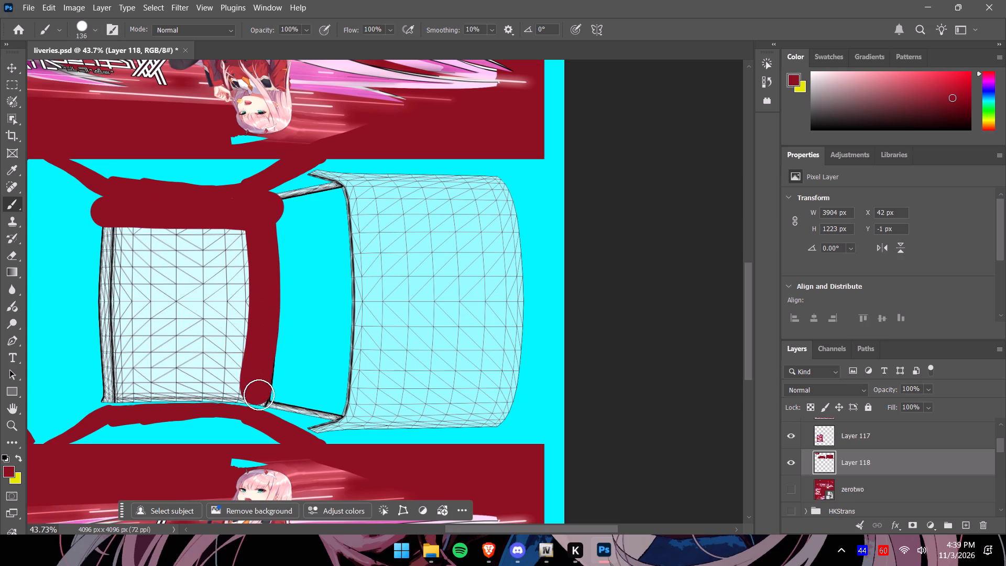
drag(259, 395, 106, 231)
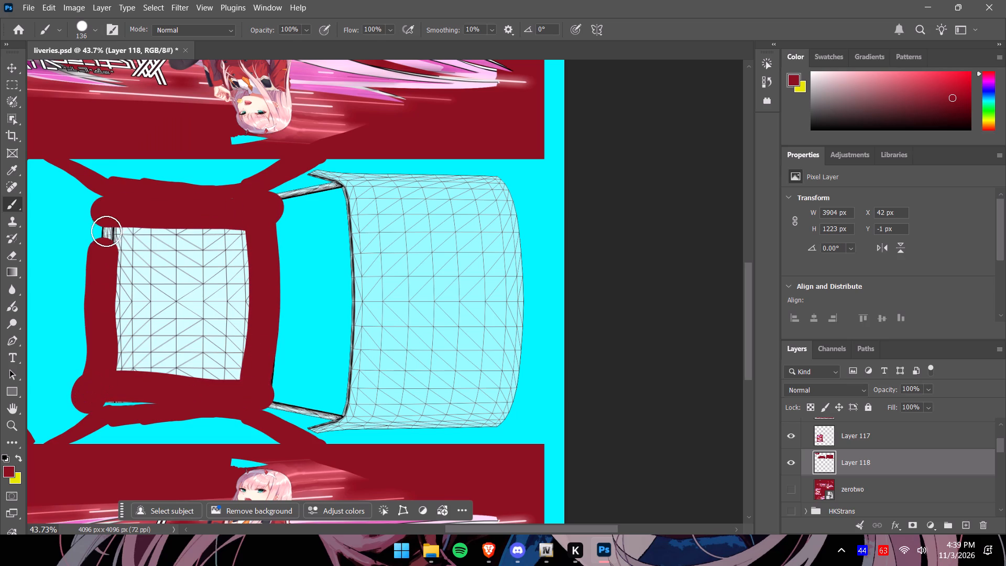
drag(106, 231, 123, 299)
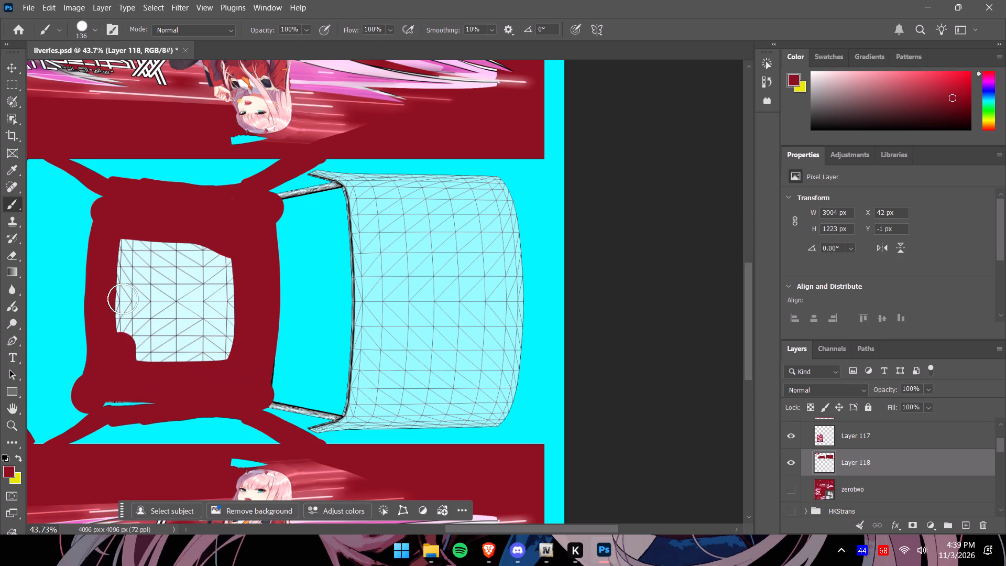
drag(123, 299, 223, 324)
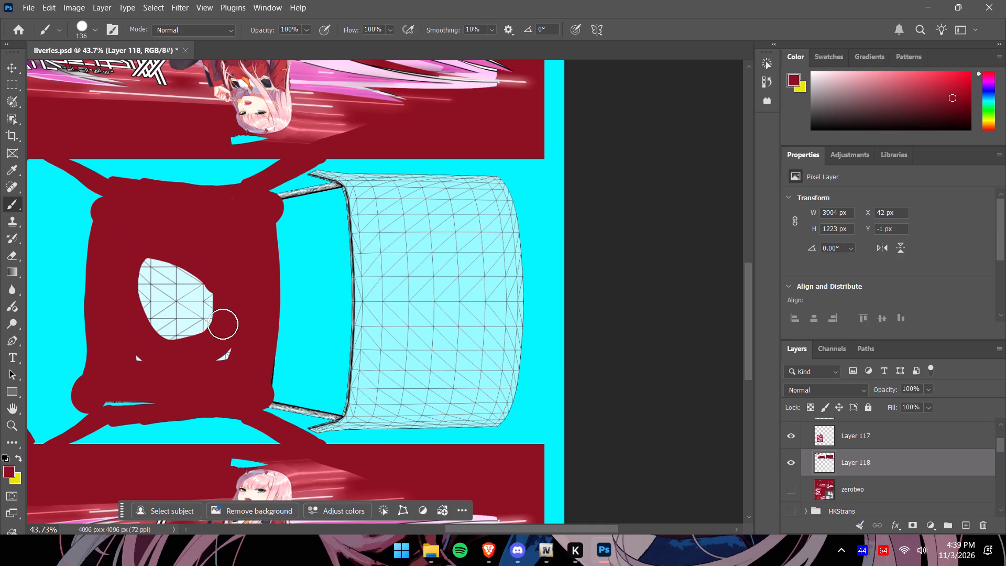
drag(223, 324, 204, 292)
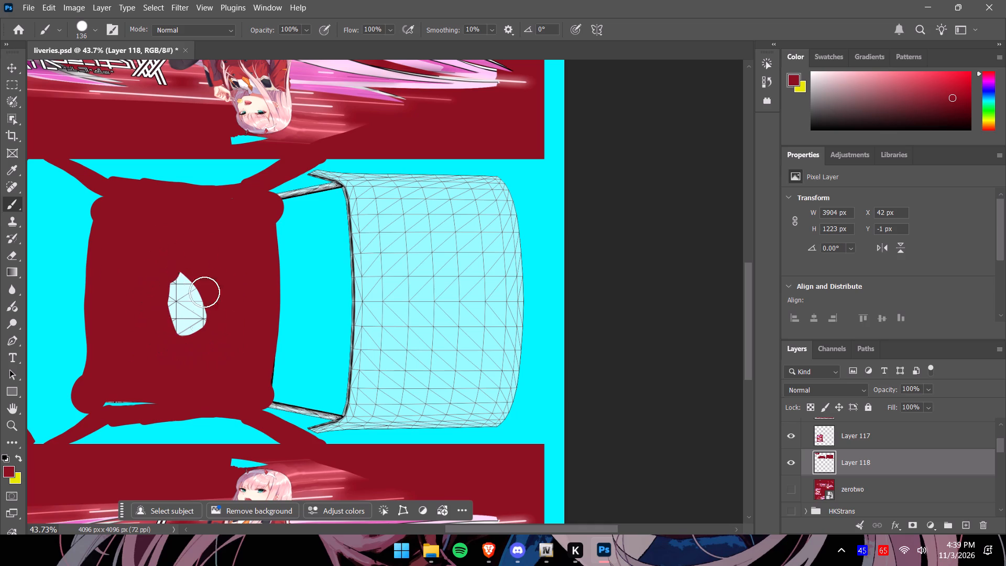
drag(204, 292, 180, 284)
Paint the two rear roof pillars and the entire rear deck panel behind the rear window dark red on Layer 118.
drag(282, 199, 334, 188)
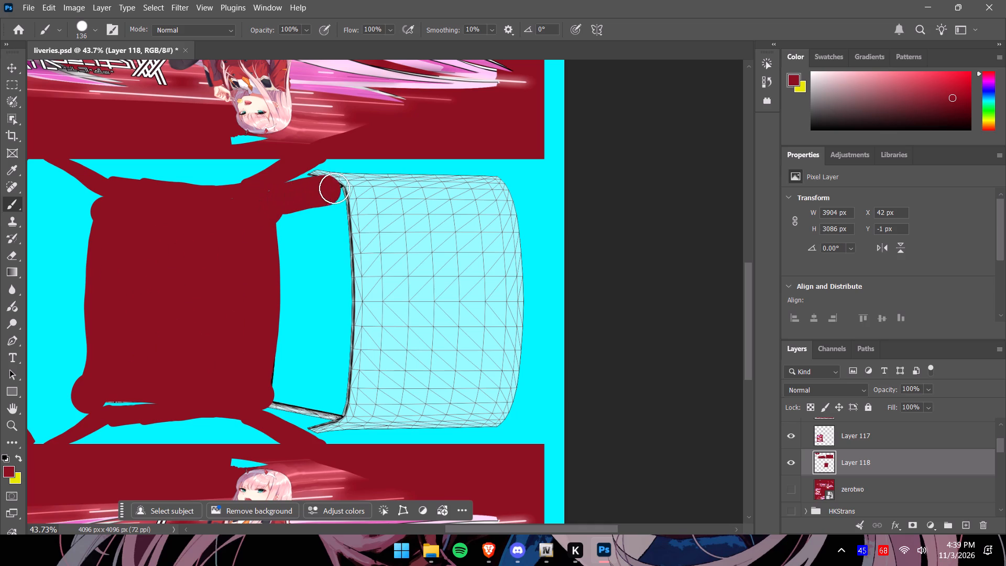
drag(334, 188, 322, 180)
drag(280, 397, 337, 414)
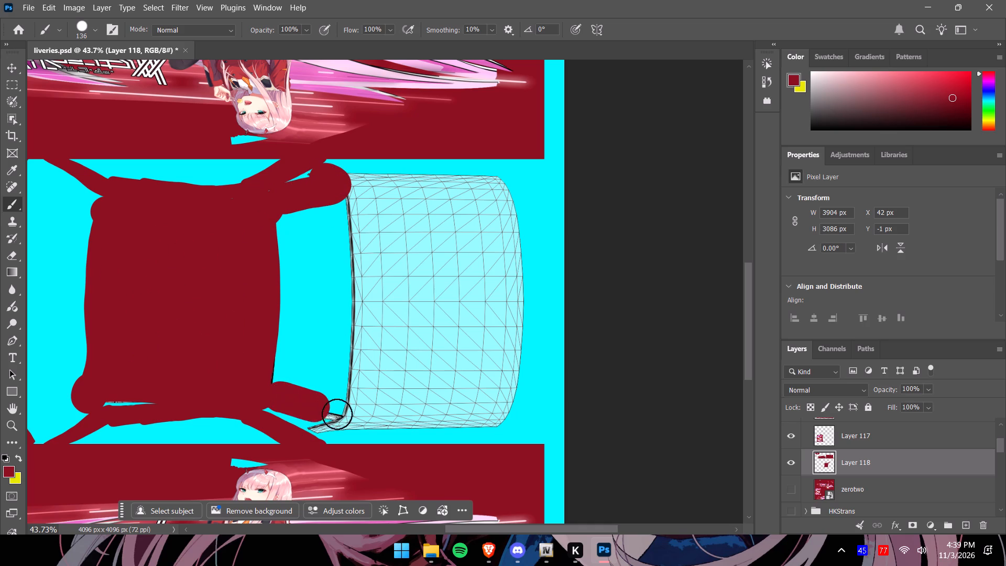
drag(337, 414, 520, 272)
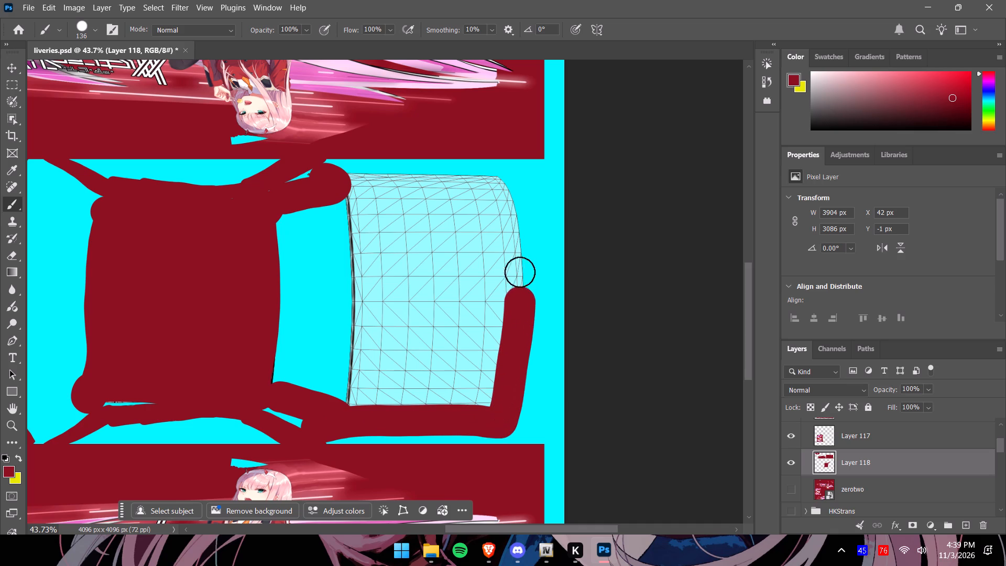
drag(520, 272, 499, 195)
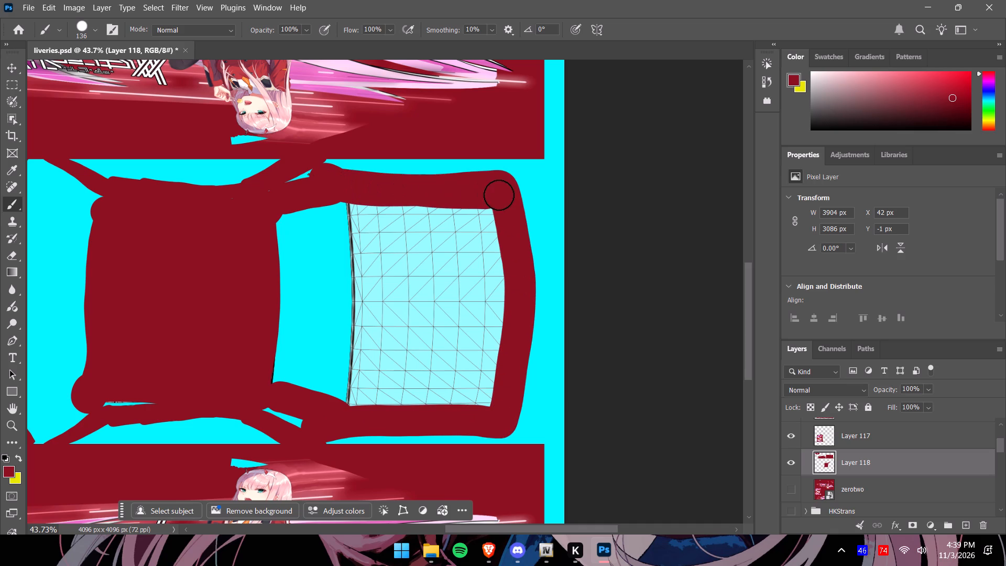
drag(499, 195, 348, 203)
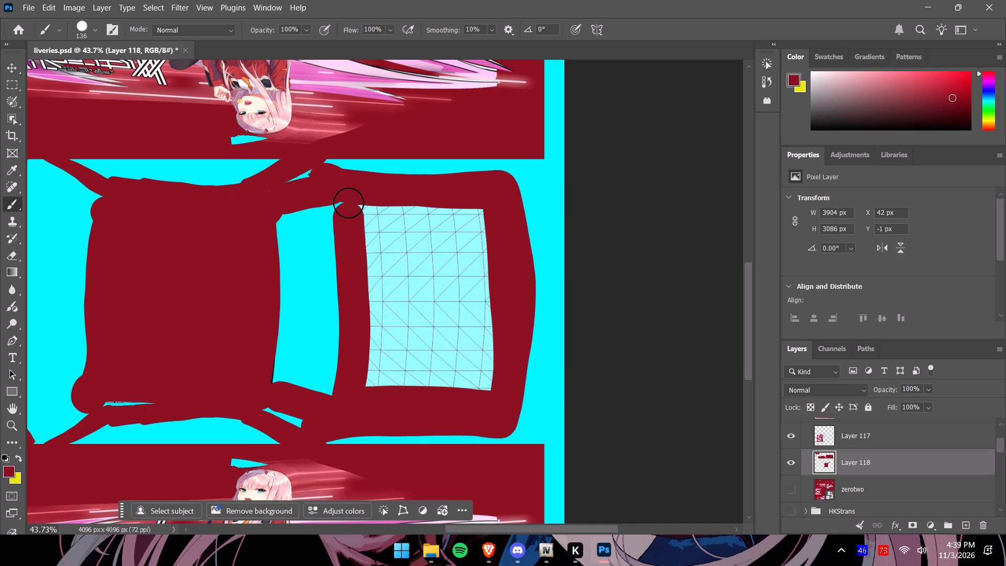
drag(348, 203, 365, 254)
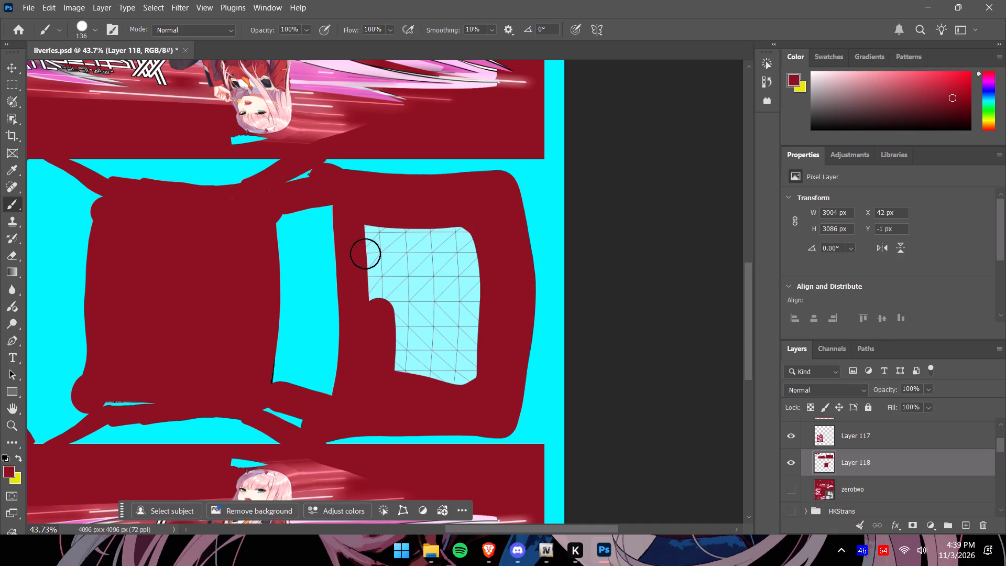
drag(365, 254, 418, 247)
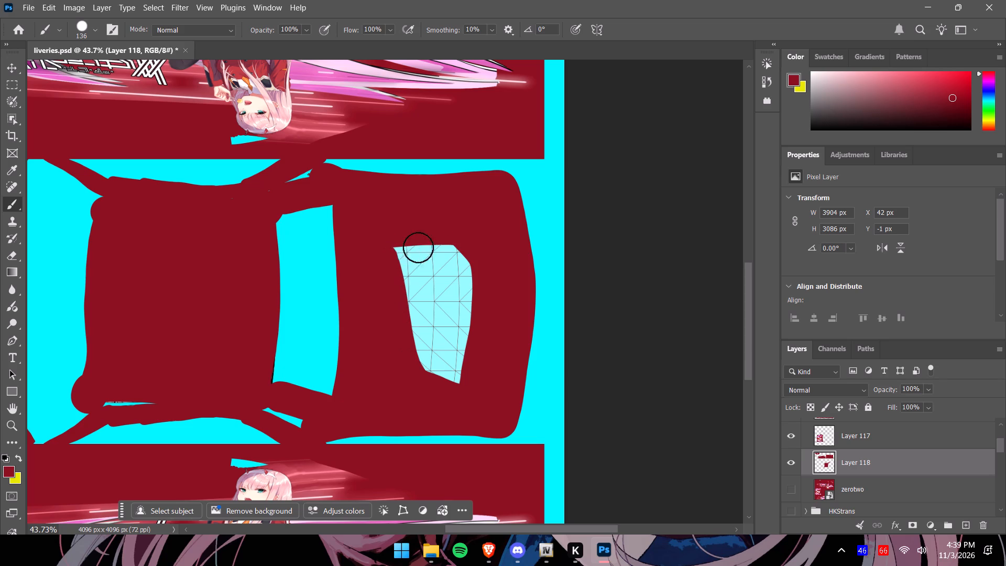
drag(418, 247, 457, 339)
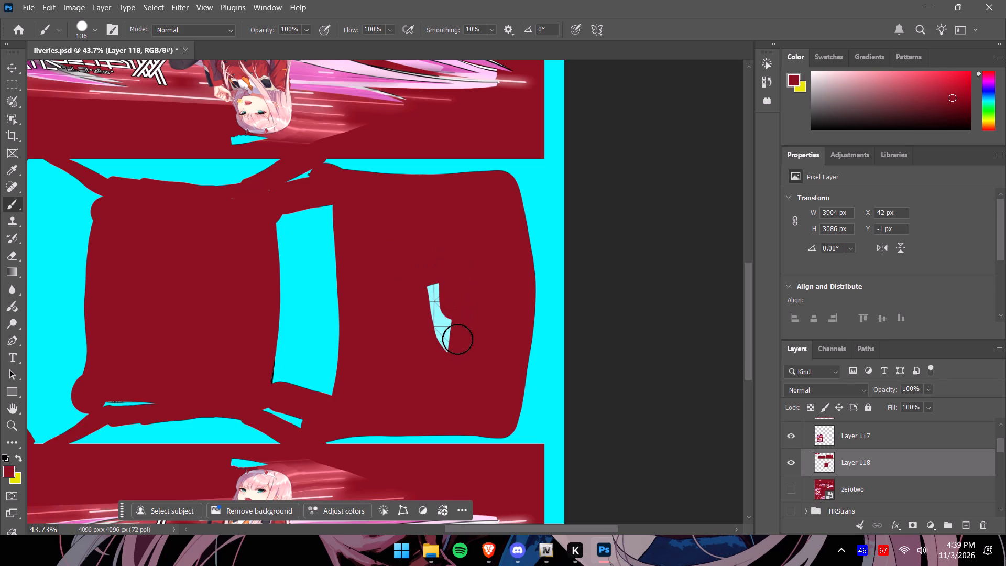
drag(457, 339, 432, 281)
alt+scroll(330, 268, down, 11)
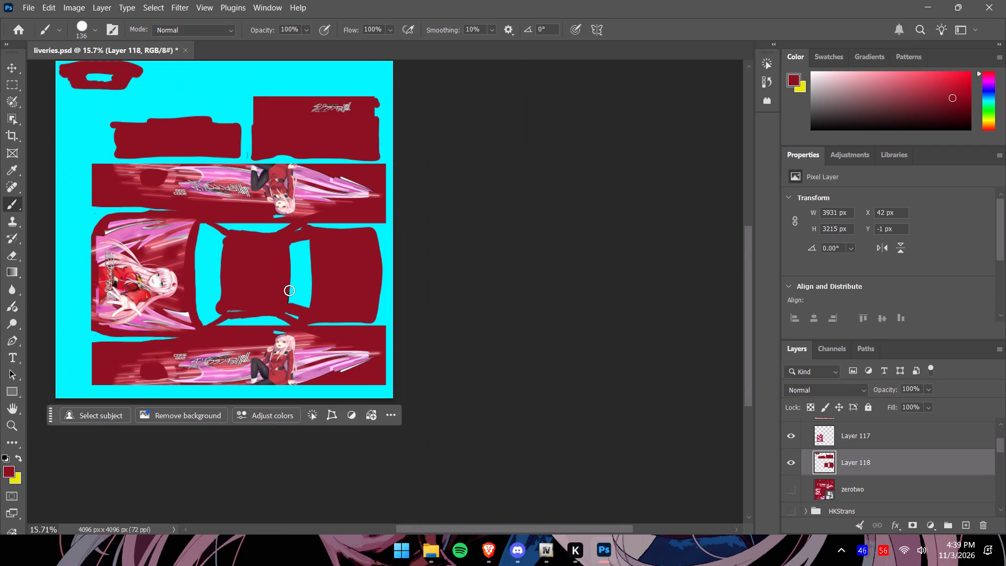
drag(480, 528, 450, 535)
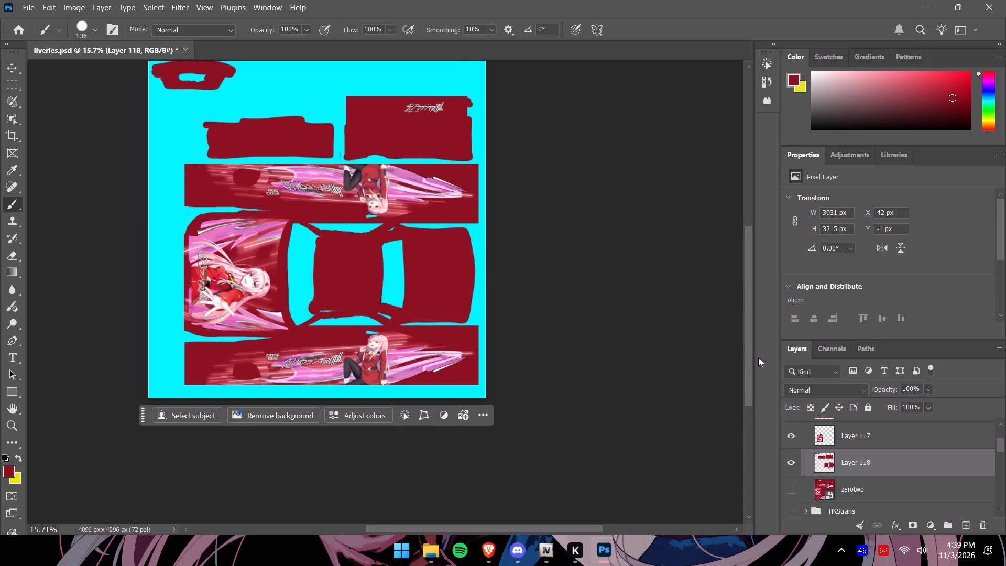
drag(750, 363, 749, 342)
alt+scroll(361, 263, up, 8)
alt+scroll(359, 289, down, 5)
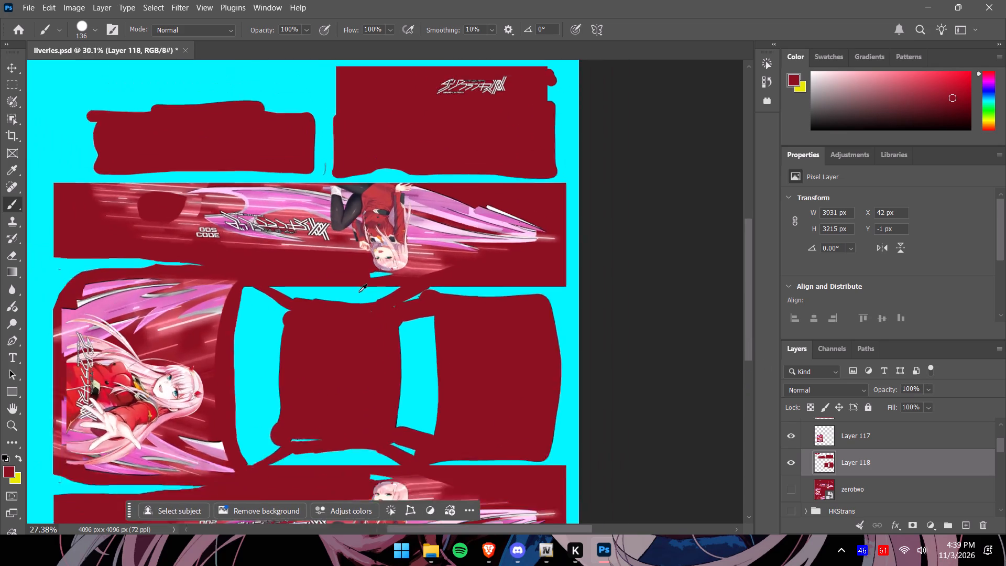
Switch to the Brave browser and run a Google image search for "zero 2 png" in the window template search tab.
click(496, 558)
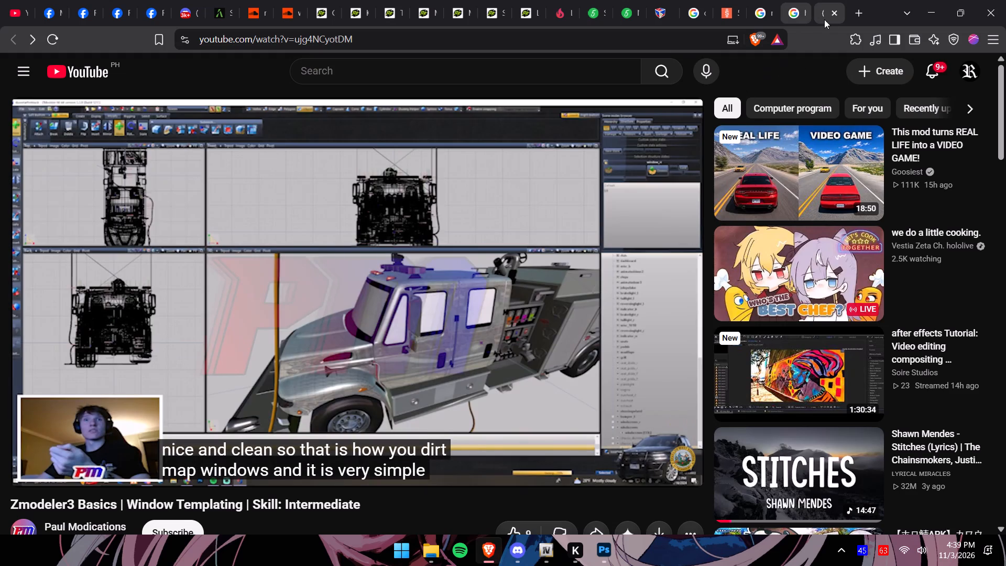
click(792, 10)
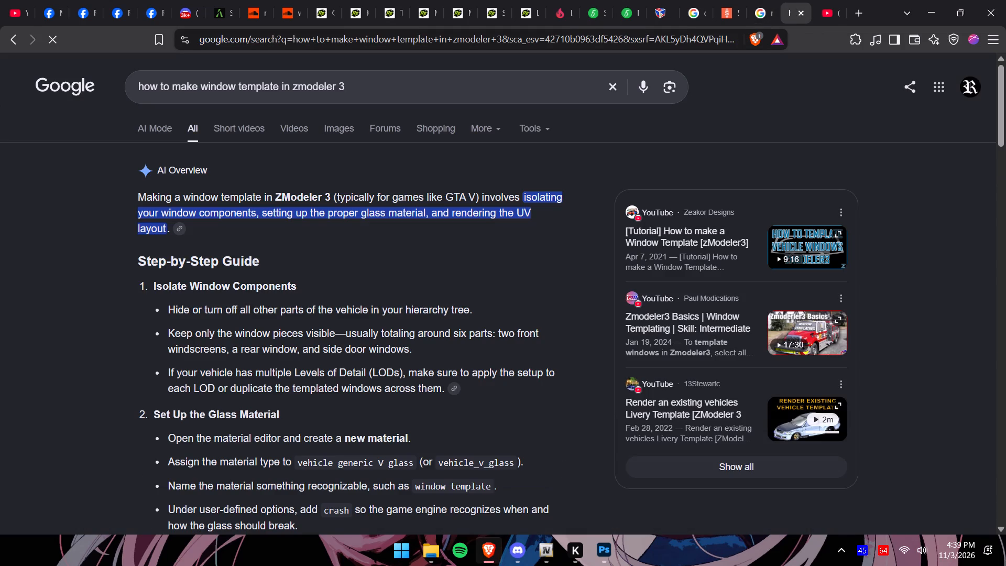
drag(408, 85, 95, 108)
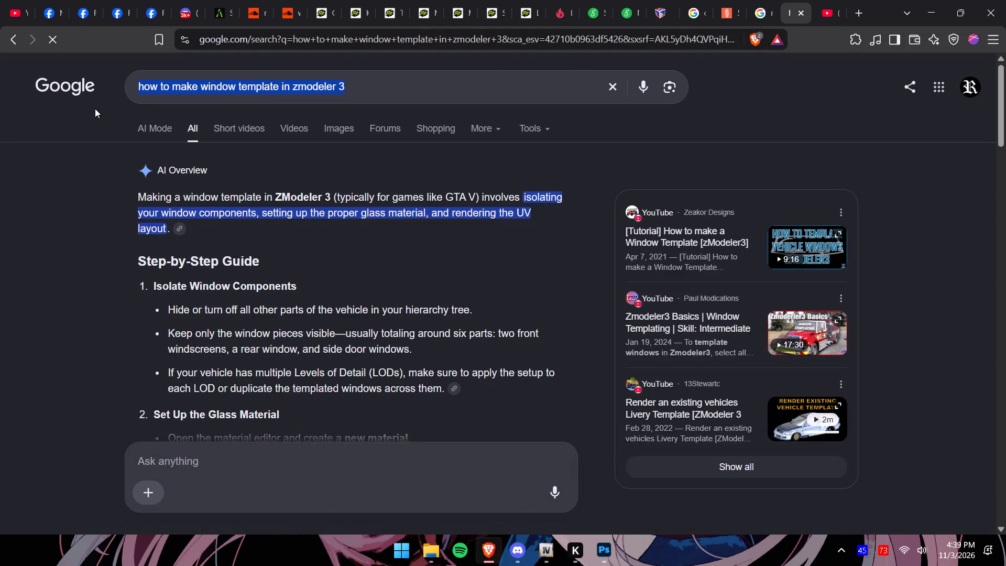
text(zero 2)
key(space)
text(png)
key(Return)
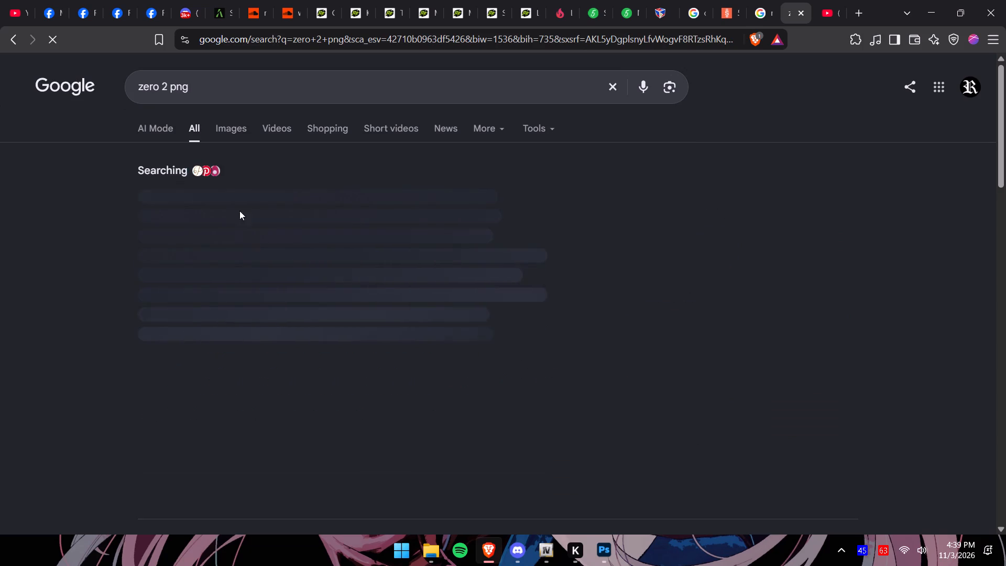
click(218, 129)
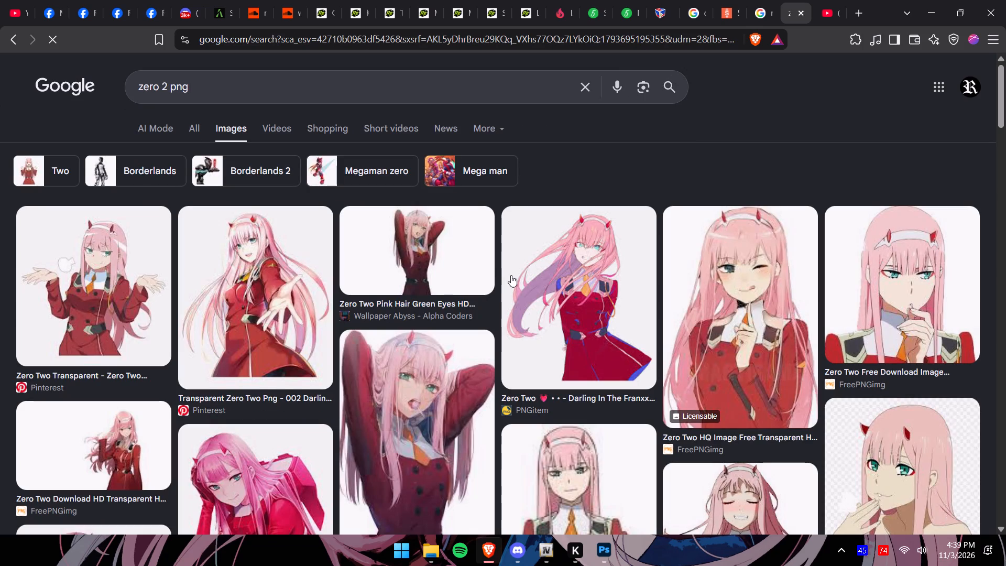
Look through the image results for "zero 2 png" for Zero Two artwork suitable for the livery.
scroll(494, 283, down, 5)
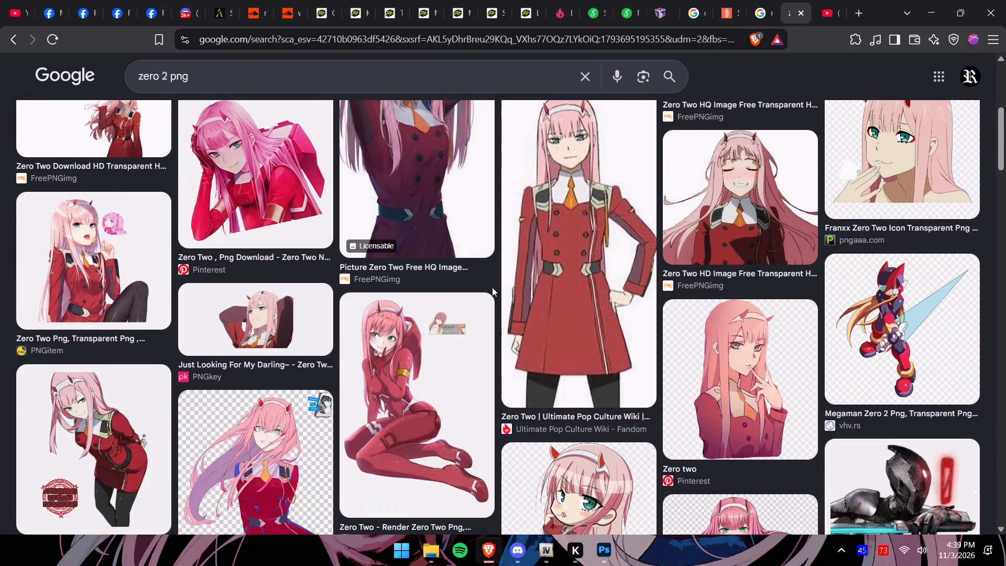
scroll(492, 287, down, 6)
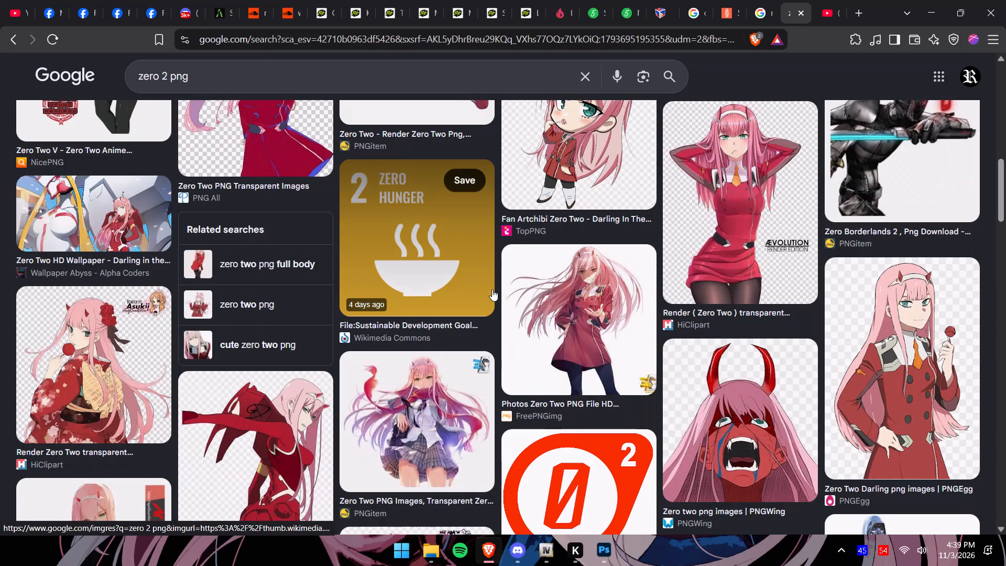
scroll(492, 289, down, 2)
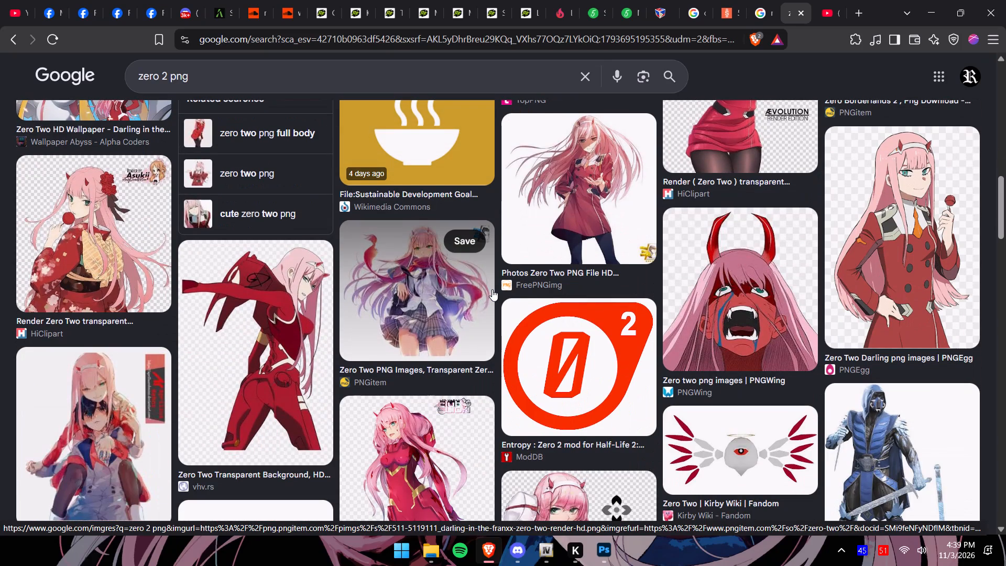
scroll(495, 292, down, 3)
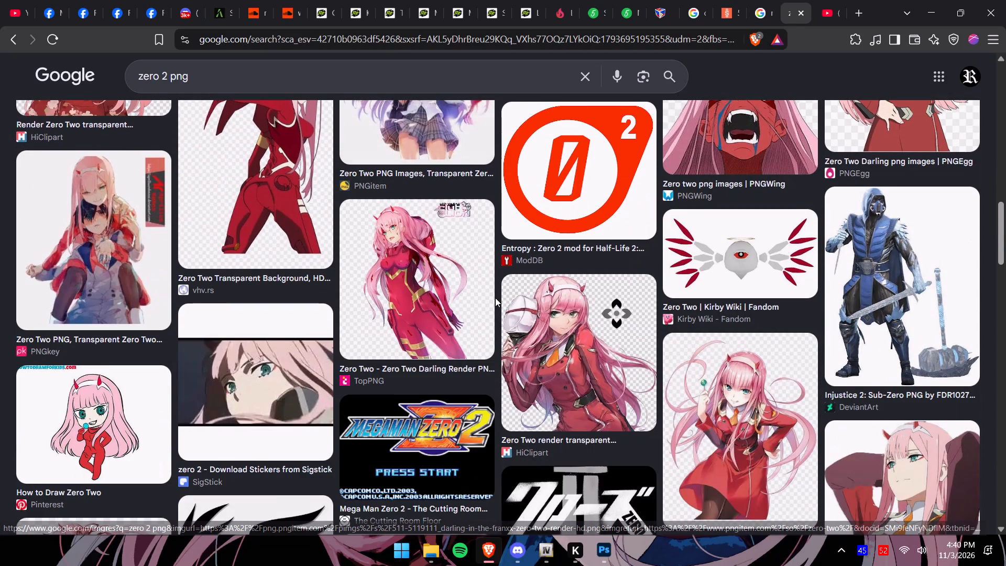
scroll(495, 297, down, 3)
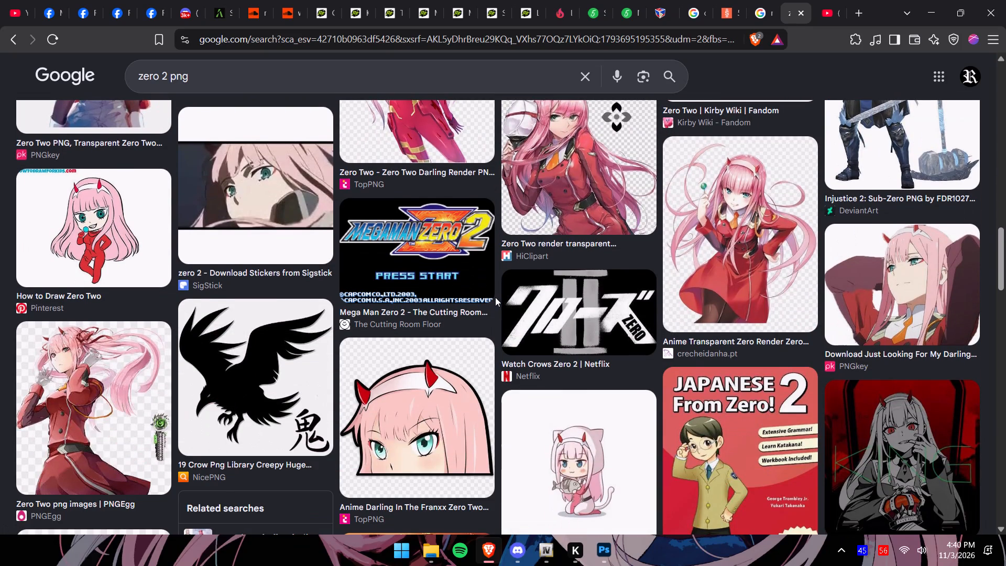
scroll(495, 297, down, 13)
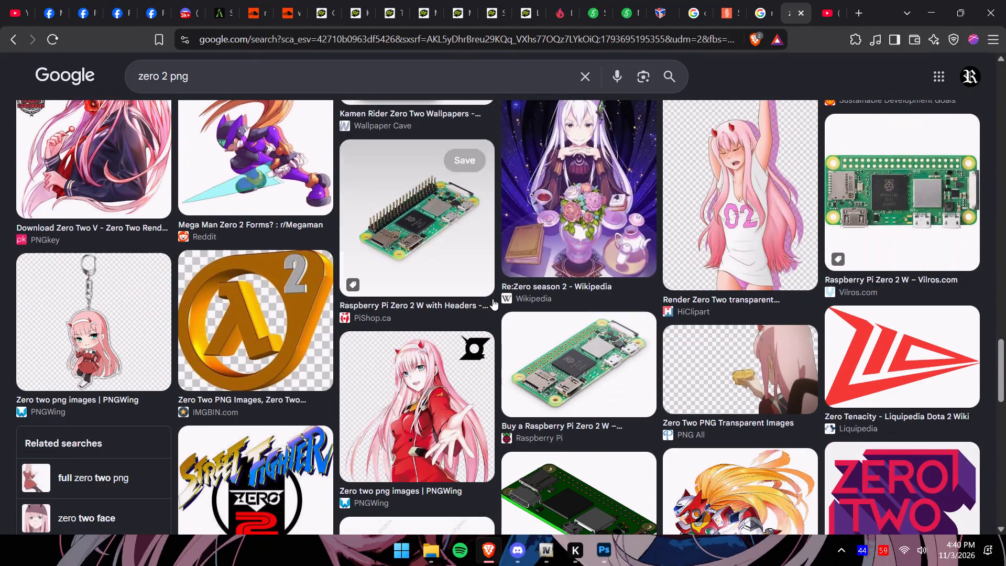
scroll(493, 299, down, 7)
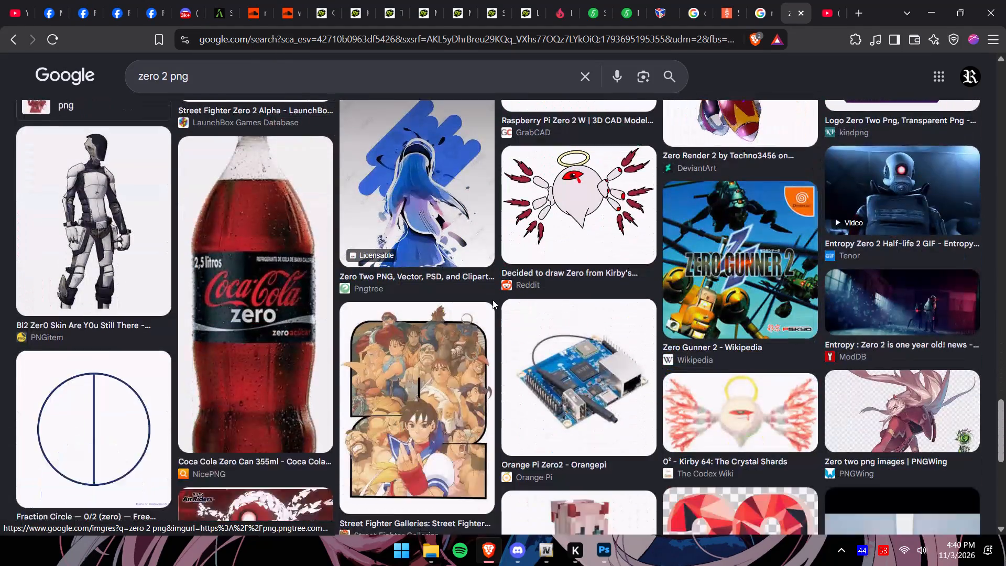
scroll(493, 300, down, 9)
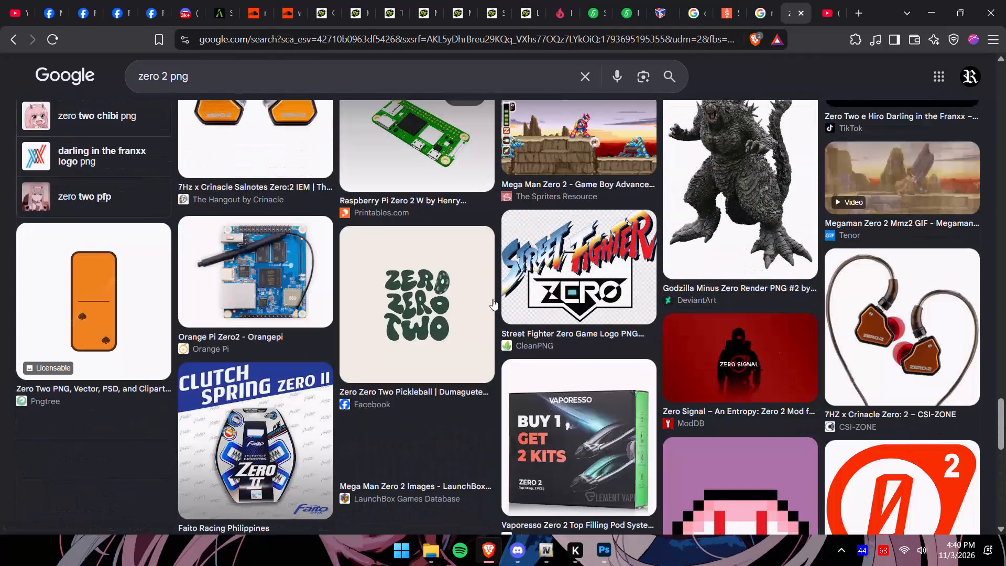
scroll(493, 299, up, 19)
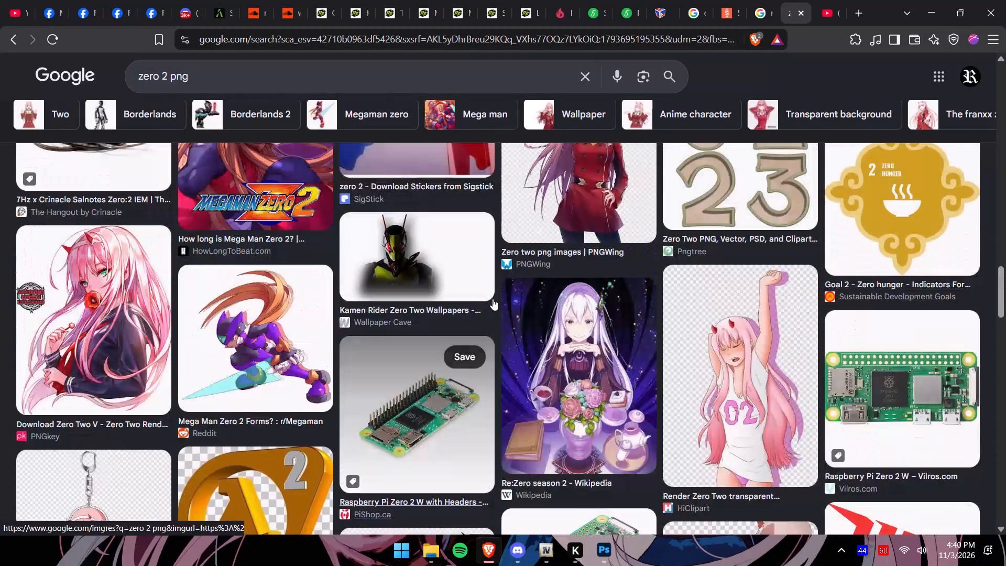
scroll(493, 299, up, 4)
scroll(493, 299, down, 7)
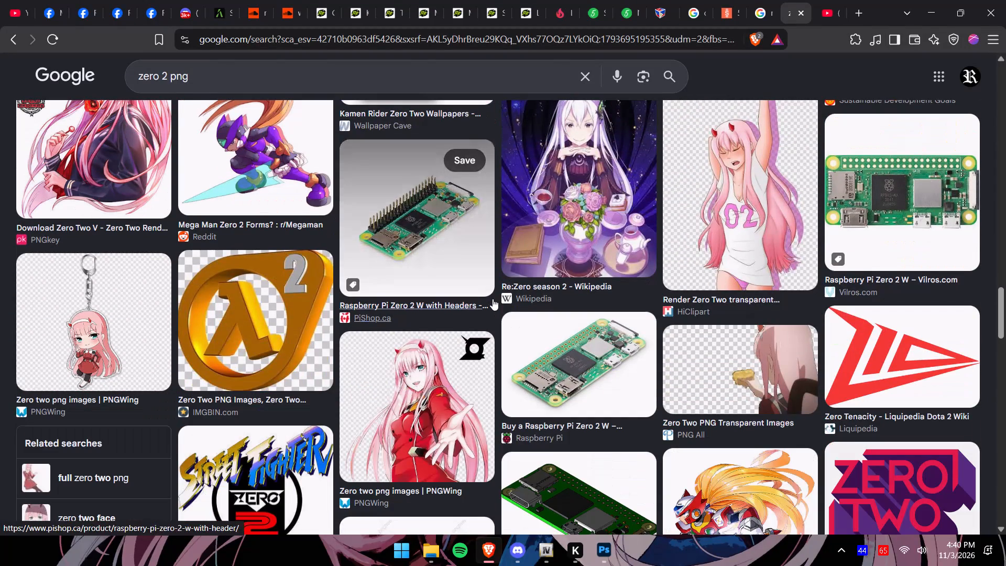
scroll(493, 299, up, 10)
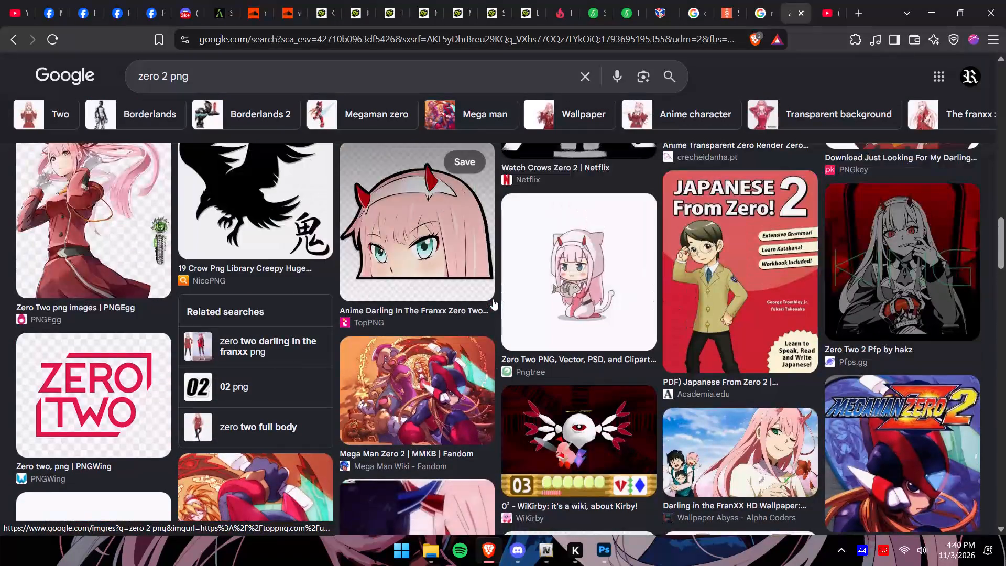
scroll(493, 299, up, 11)
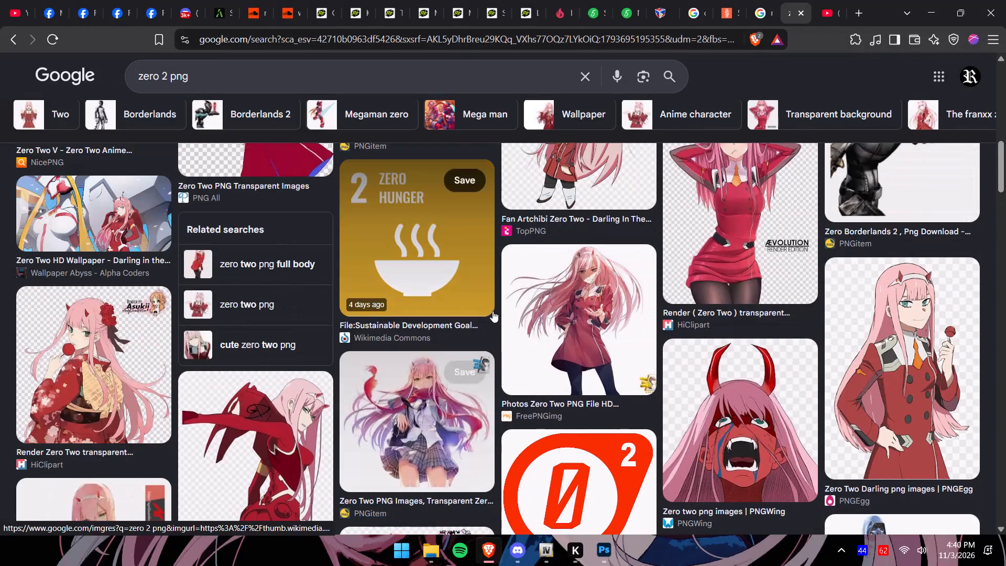
scroll(492, 310, up, 7)
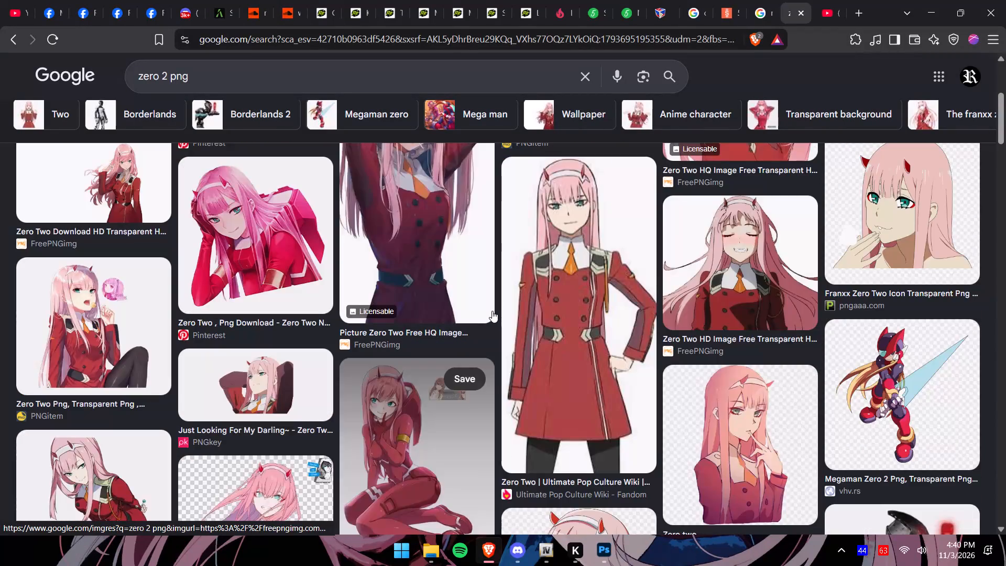
scroll(492, 311, up, 6)
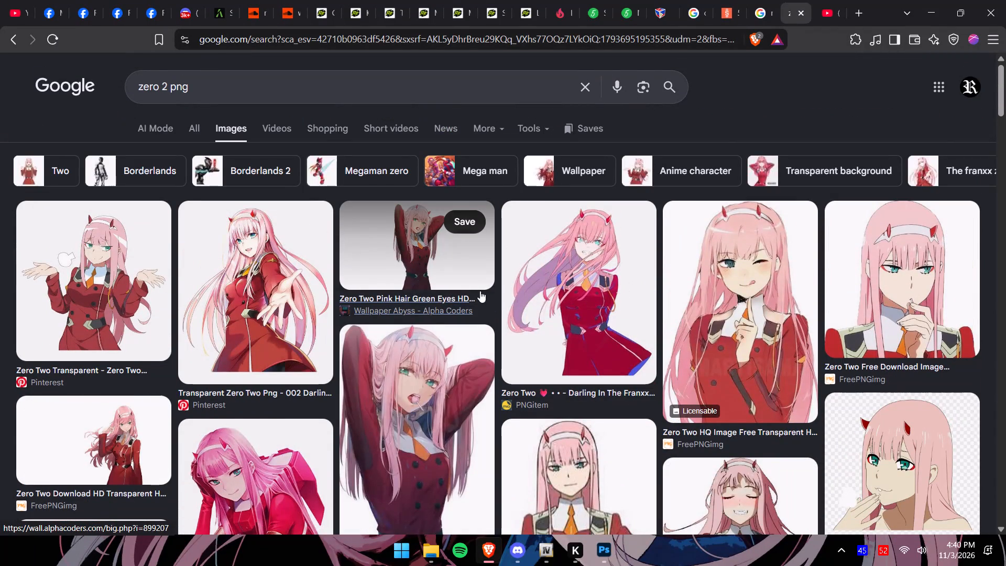
Search Google Images for "zero 2 png chibi" and look through the chibi artwork results.
click(356, 84)
key(space)
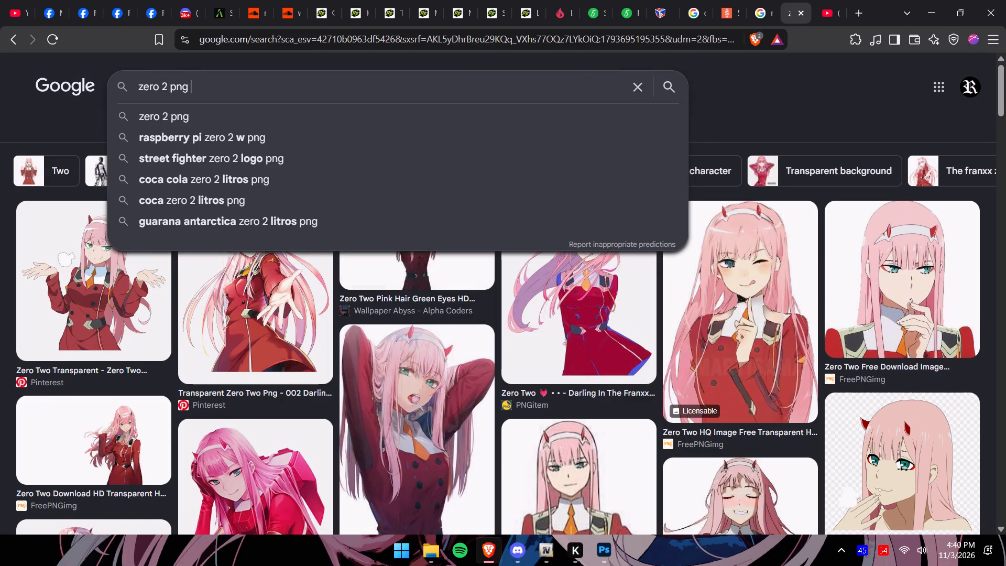
text(chibi)
key(Return)
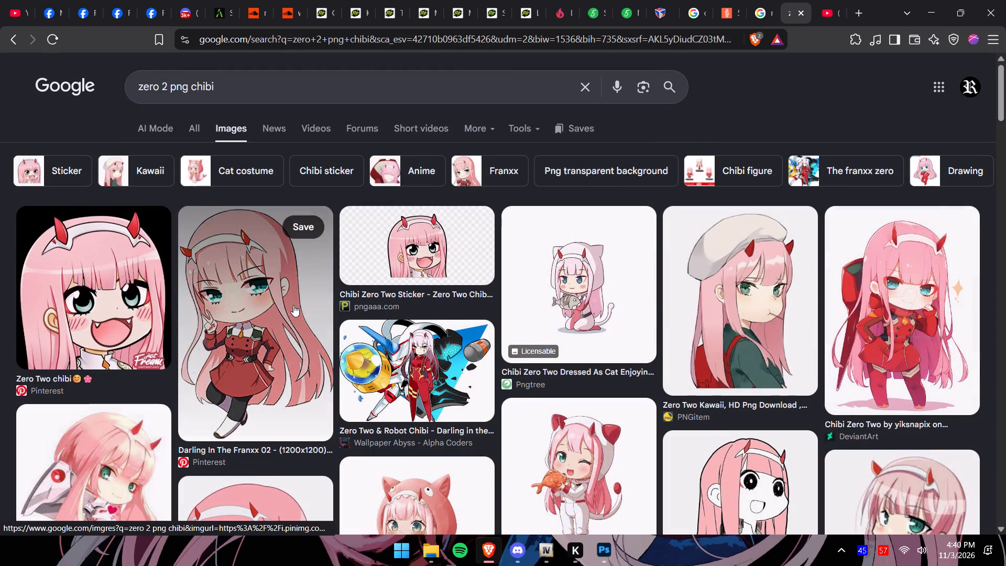
scroll(392, 285, down, 3)
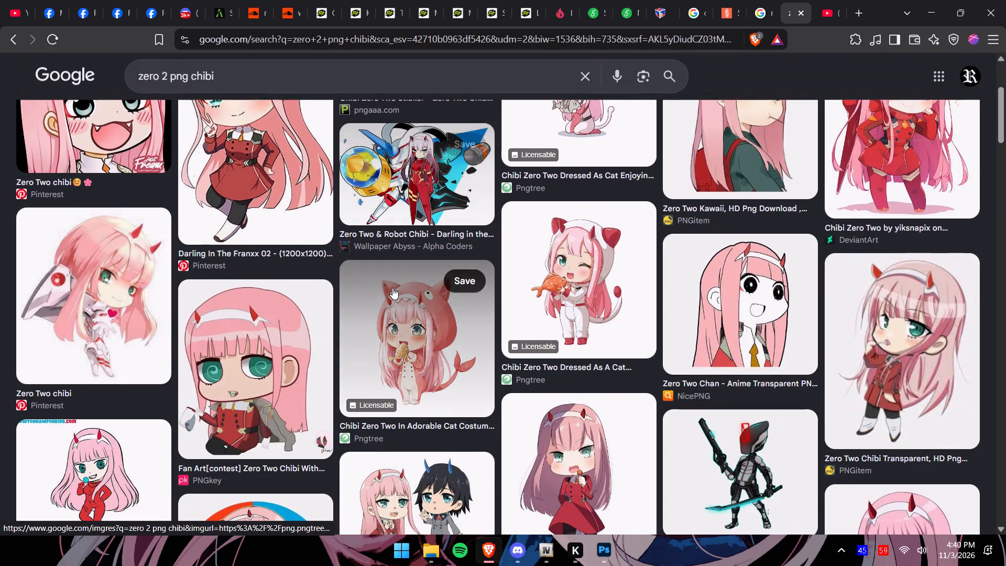
scroll(392, 288, down, 11)
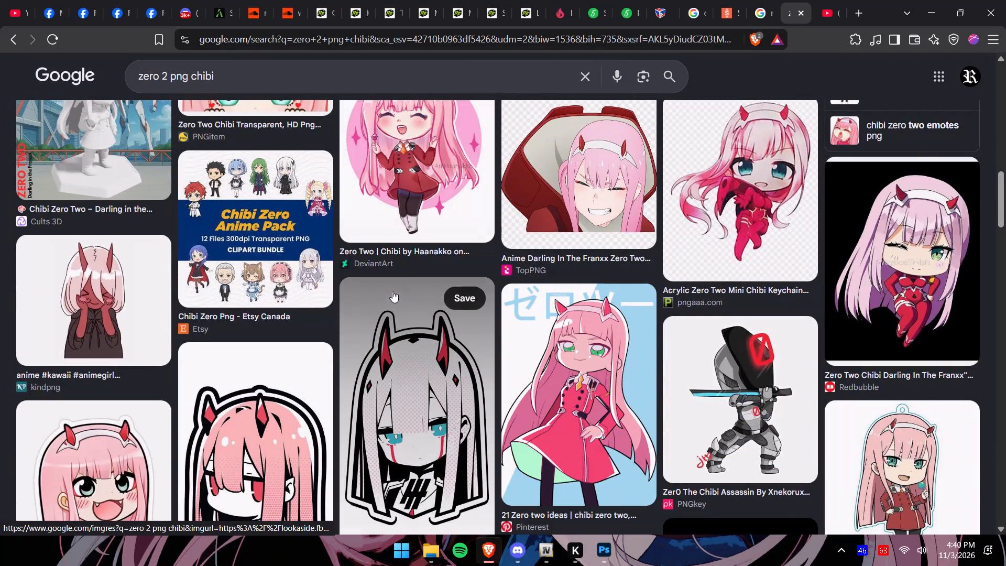
scroll(392, 291, up, 14)
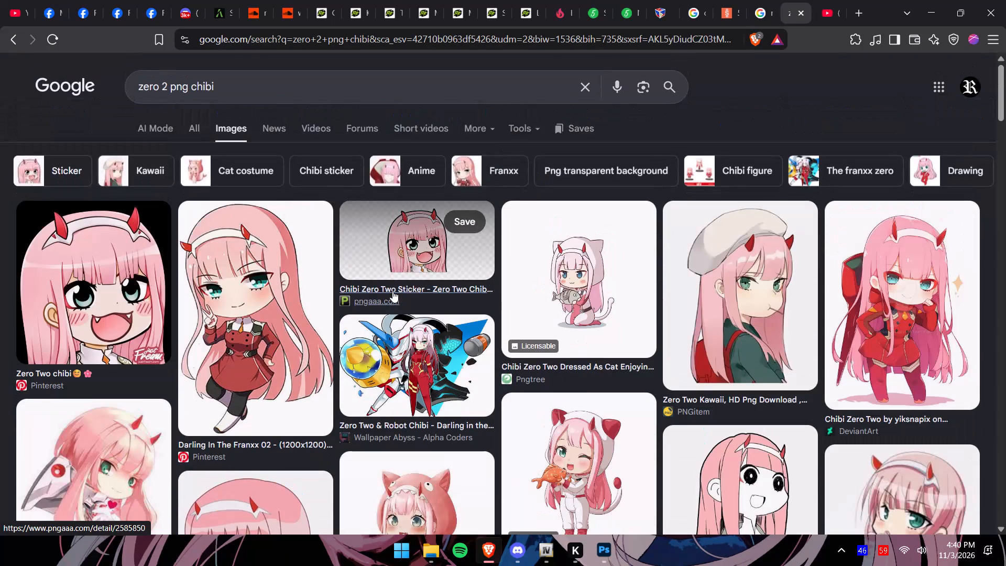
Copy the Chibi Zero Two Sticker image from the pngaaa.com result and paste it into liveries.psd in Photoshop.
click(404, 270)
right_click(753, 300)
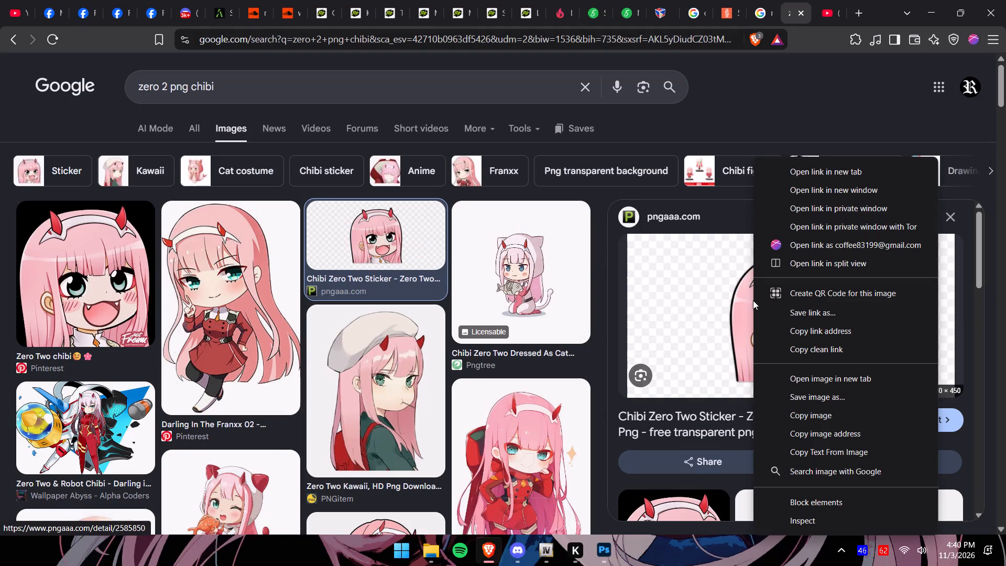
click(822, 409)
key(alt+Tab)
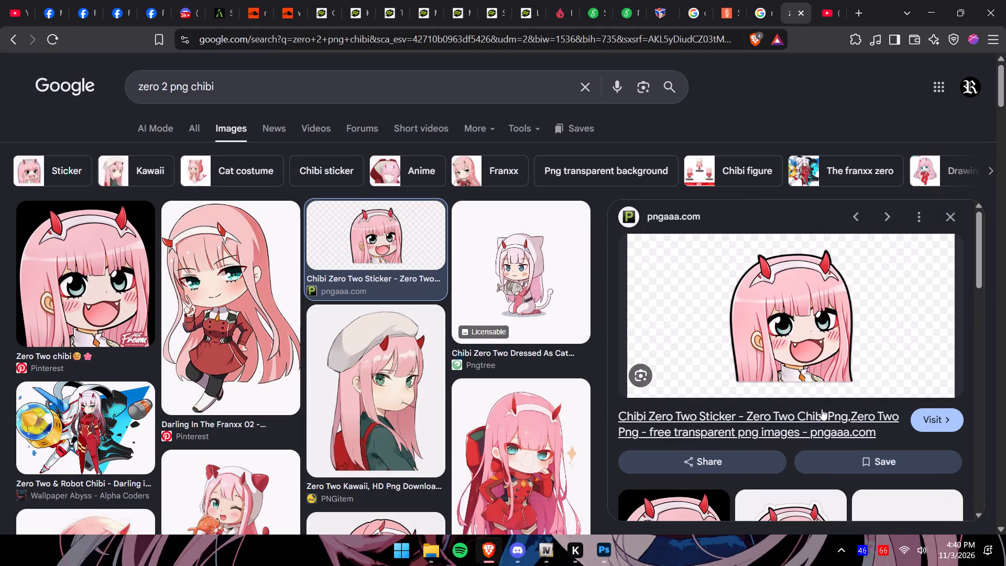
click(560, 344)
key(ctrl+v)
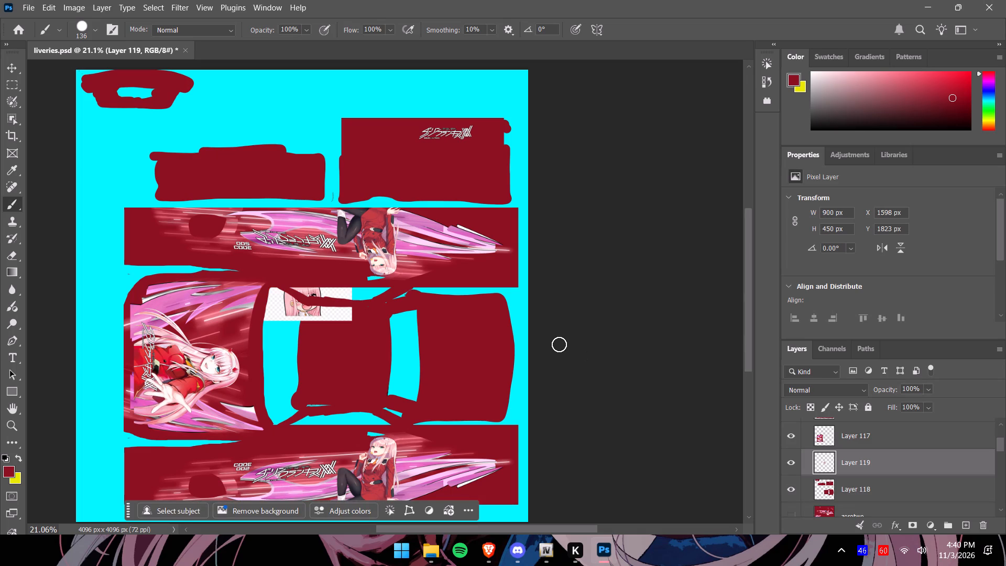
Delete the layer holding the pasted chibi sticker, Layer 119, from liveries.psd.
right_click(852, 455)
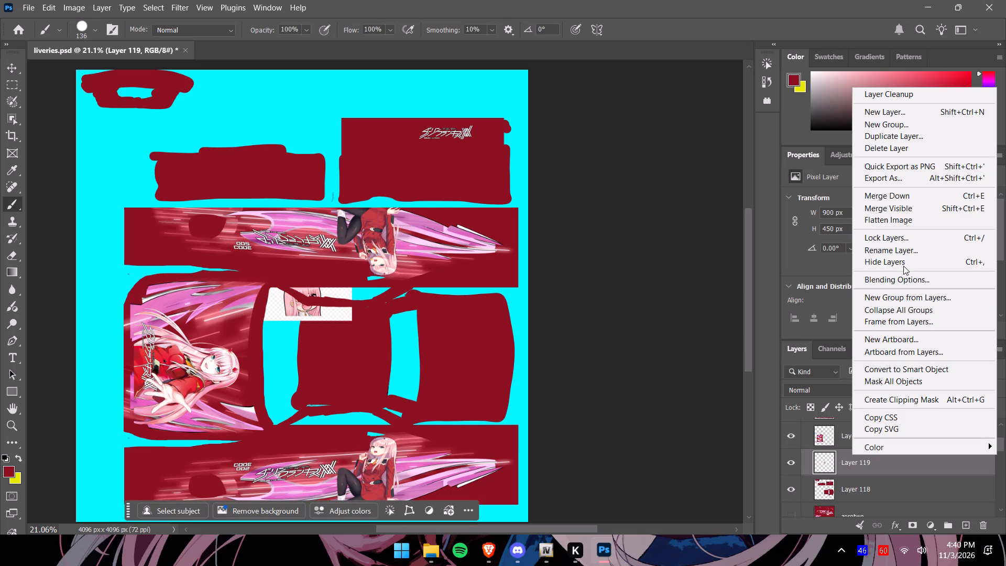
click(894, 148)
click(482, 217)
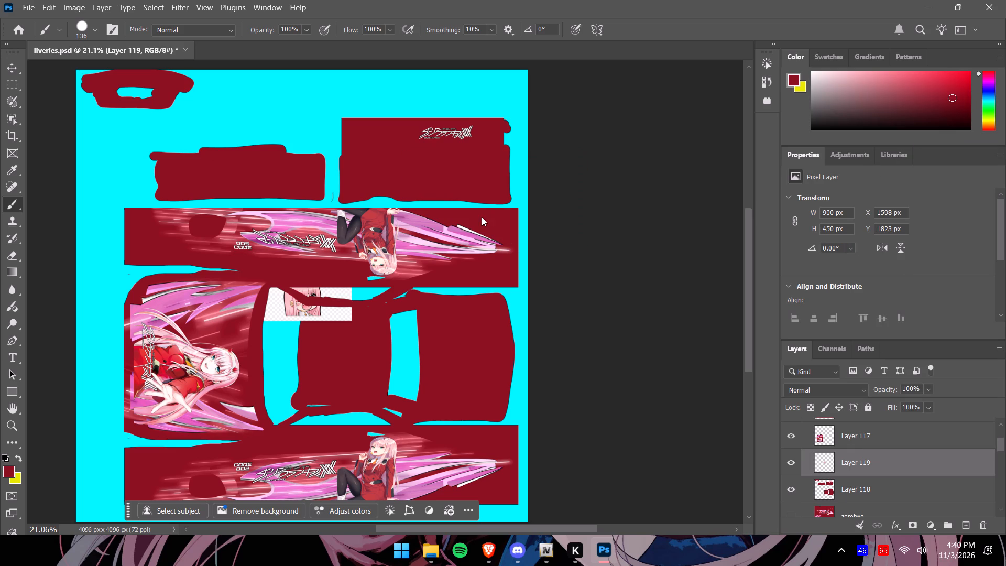
Switch back to Brave, open the chibi sticker's pngaaa.com page and download the PNG into Pictures as pngaaa.com-2585850.
click(484, 554)
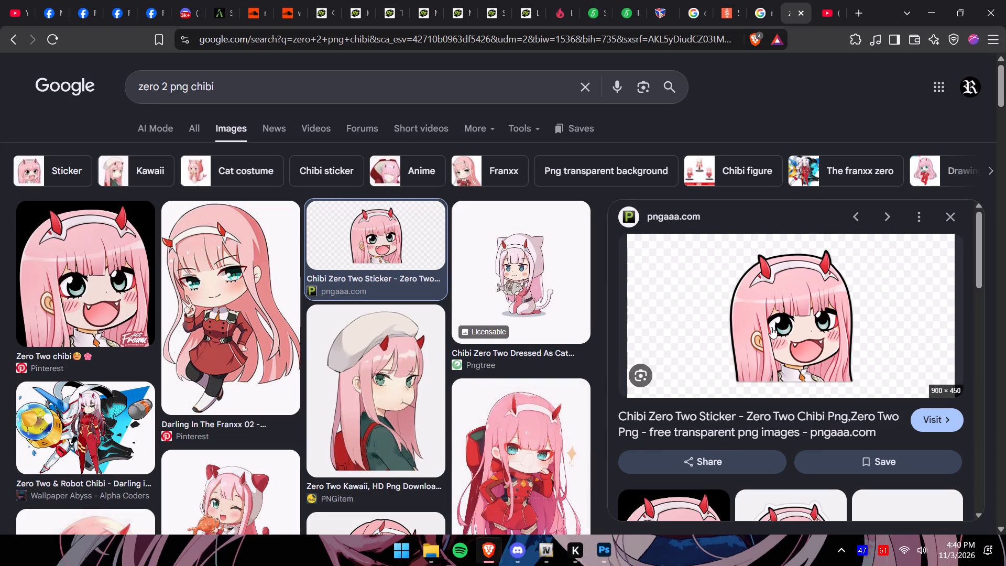
click(932, 424)
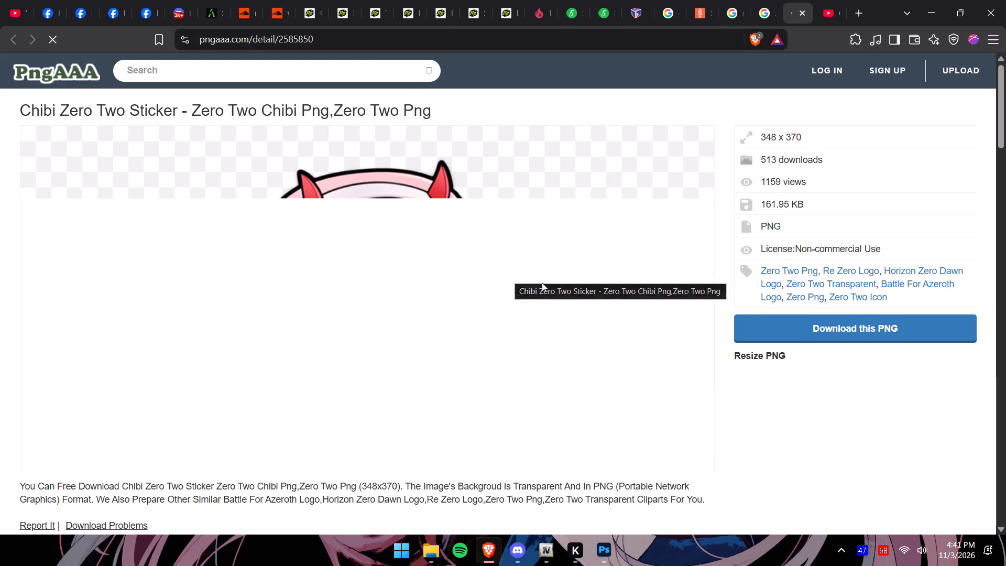
click(810, 335)
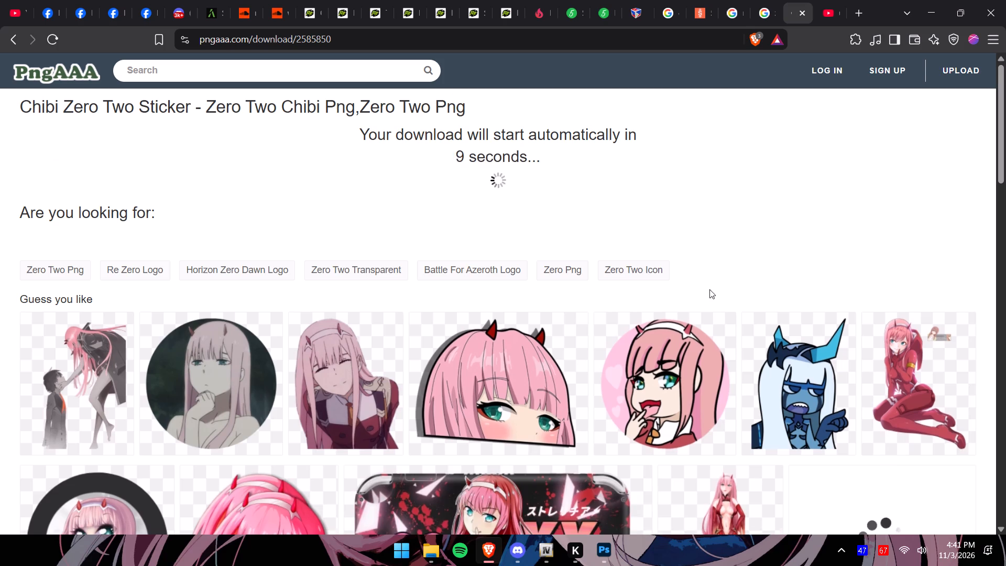
scroll(709, 289, down, 3)
scroll(108, 360, down, 4)
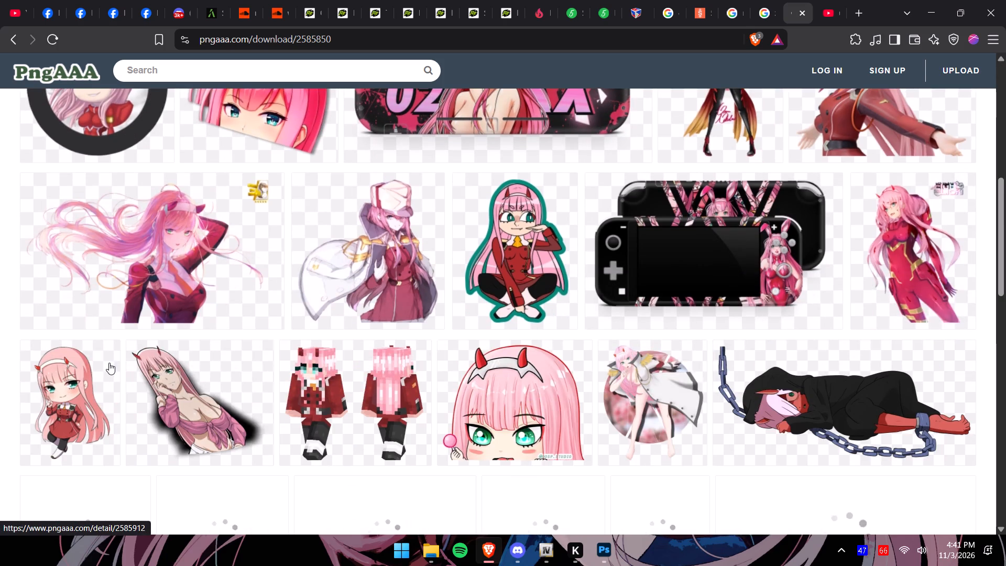
scroll(571, 306, down, 3)
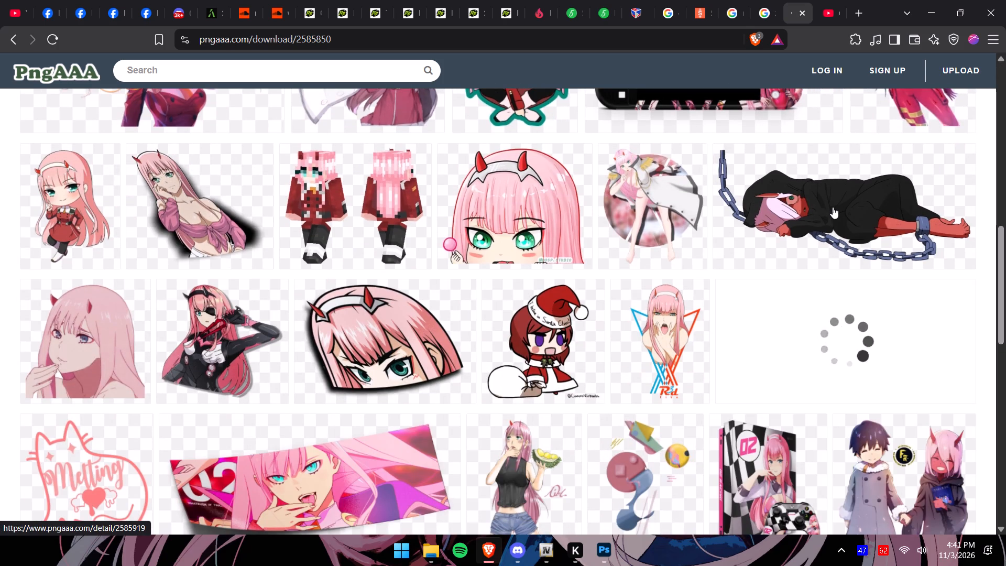
scroll(94, 379, down, 4)
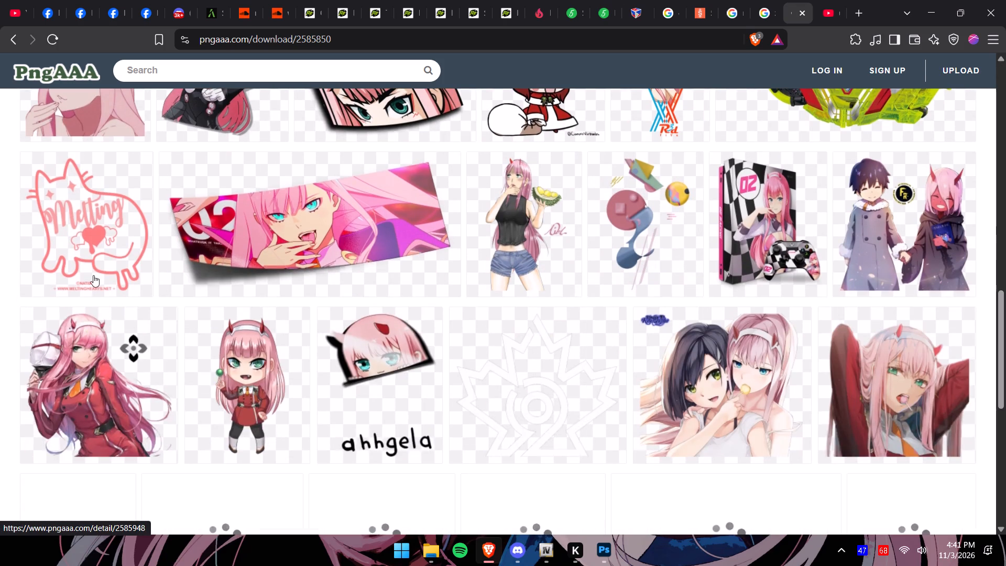
scroll(101, 206, up, 2)
scroll(472, 355, down, 3)
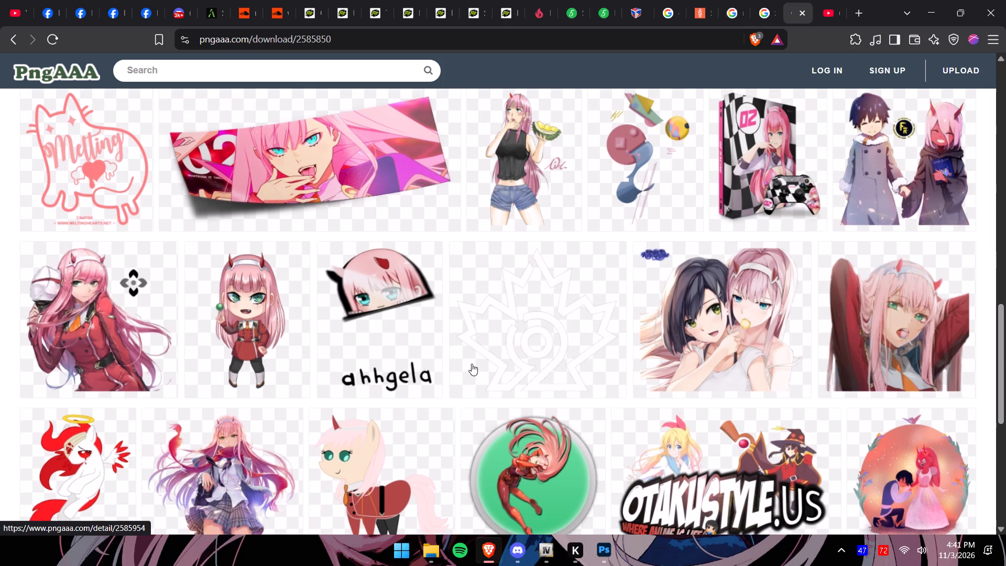
scroll(706, 364, up, 9)
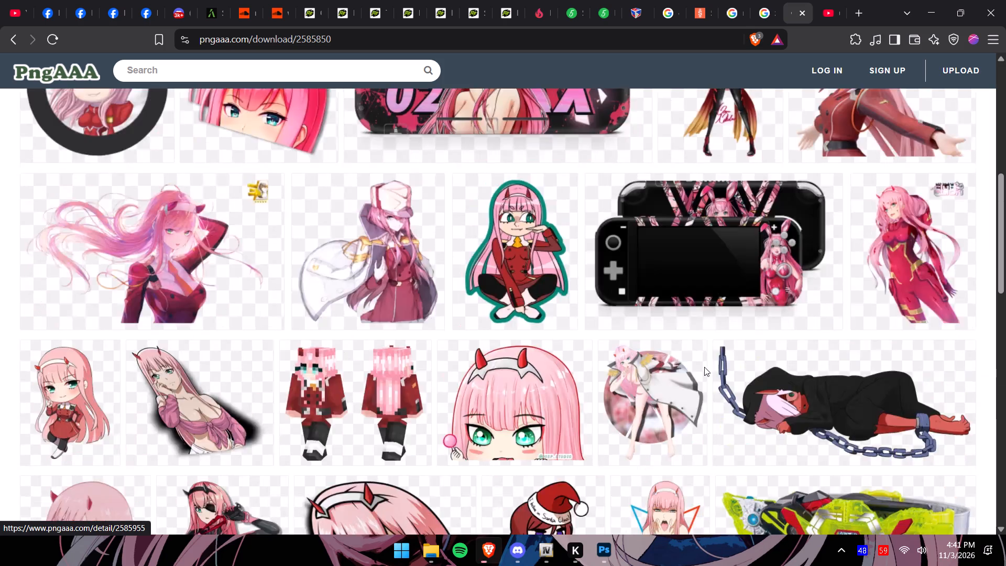
scroll(704, 367, up, 9)
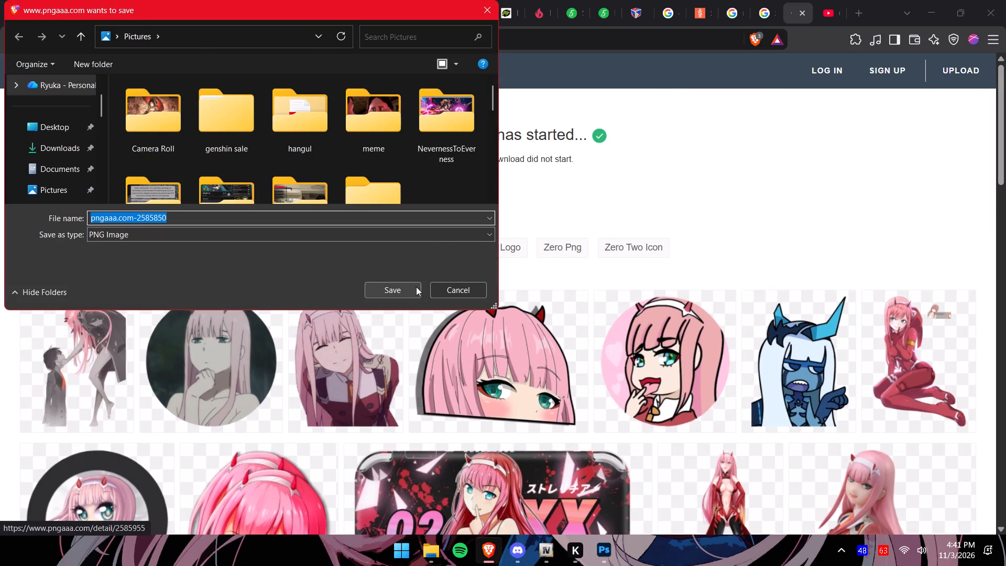
click(410, 290)
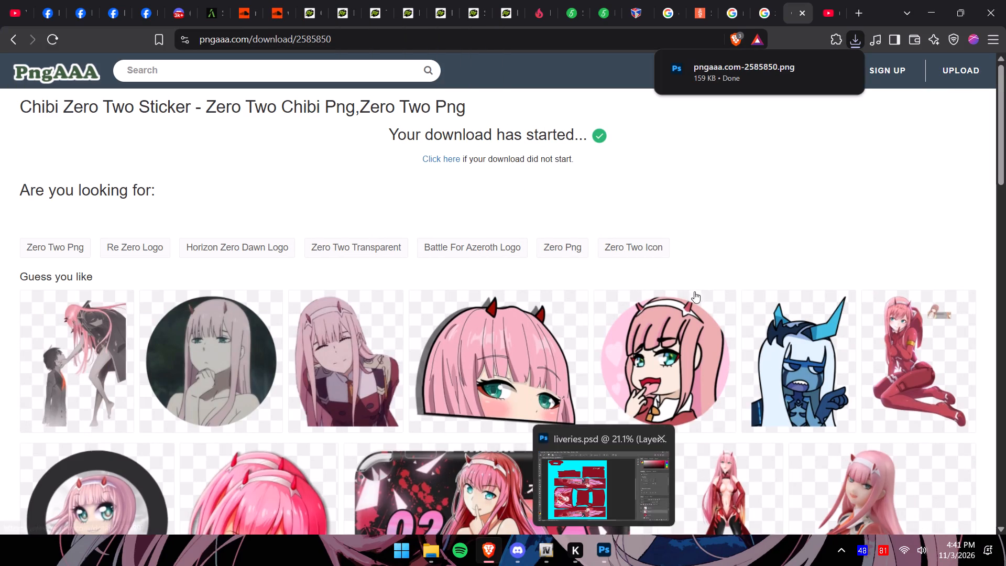
Show the downloaded pngaaa.com-2585850 image in the Pictures folder and select it.
click(796, 71)
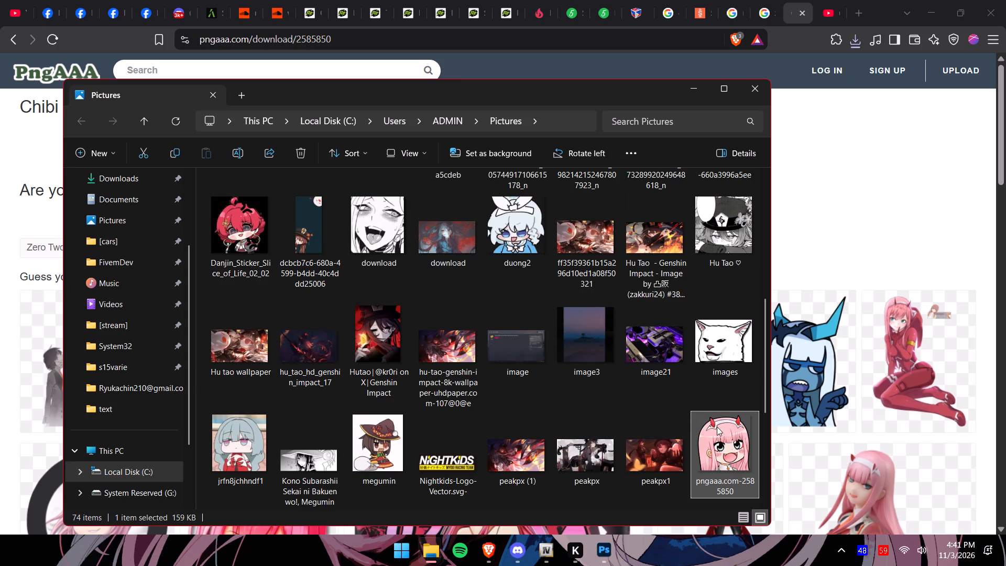
click(740, 455)
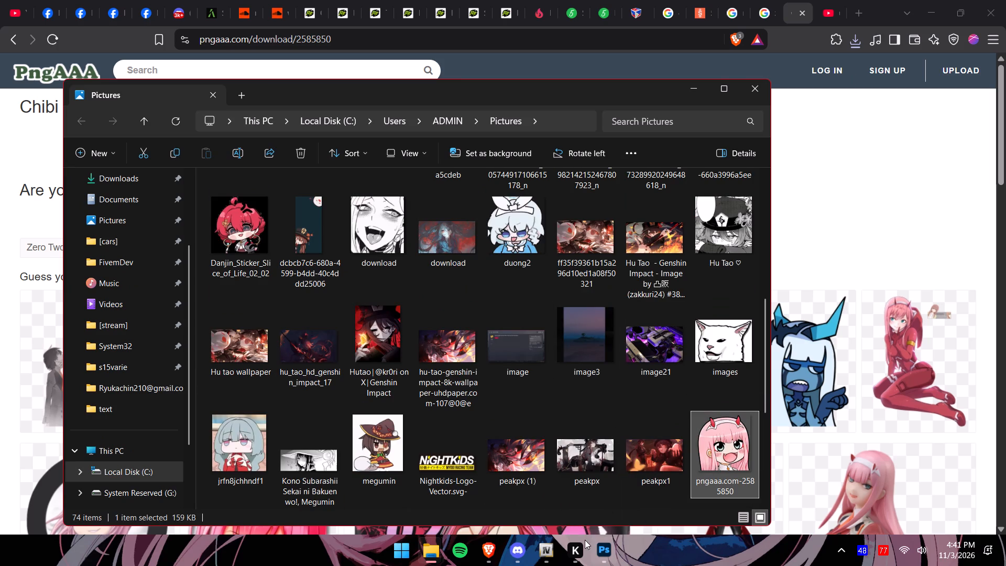
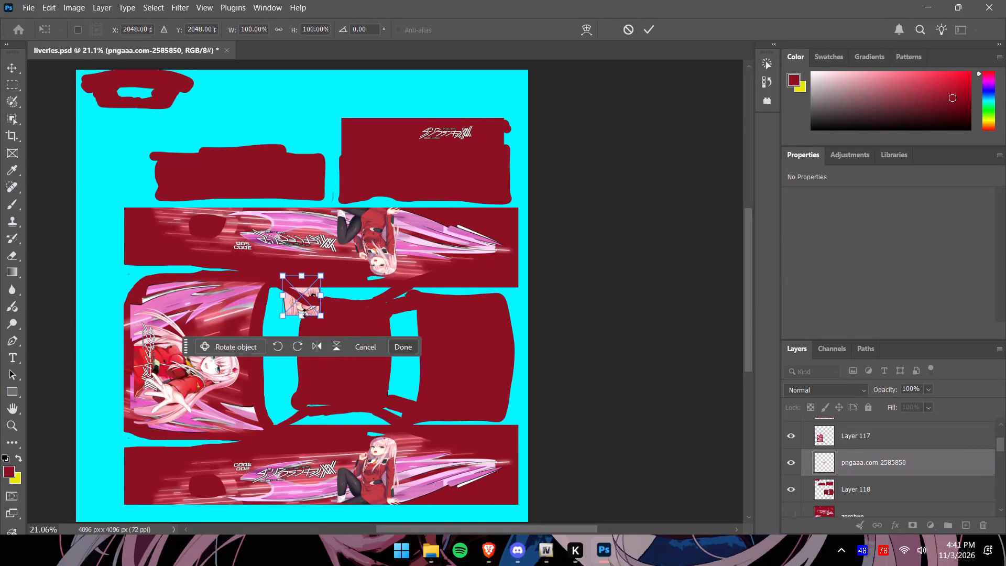
Move the placed chibi sticker onto the car's roof panel and rotate it 90° counter-clockwise.
click(300, 310)
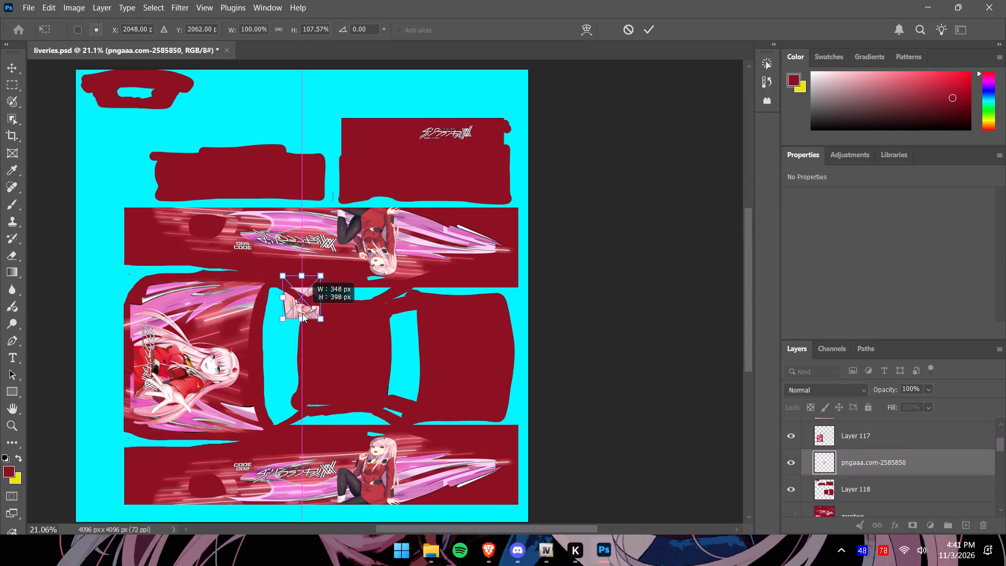
drag(301, 302, 319, 323)
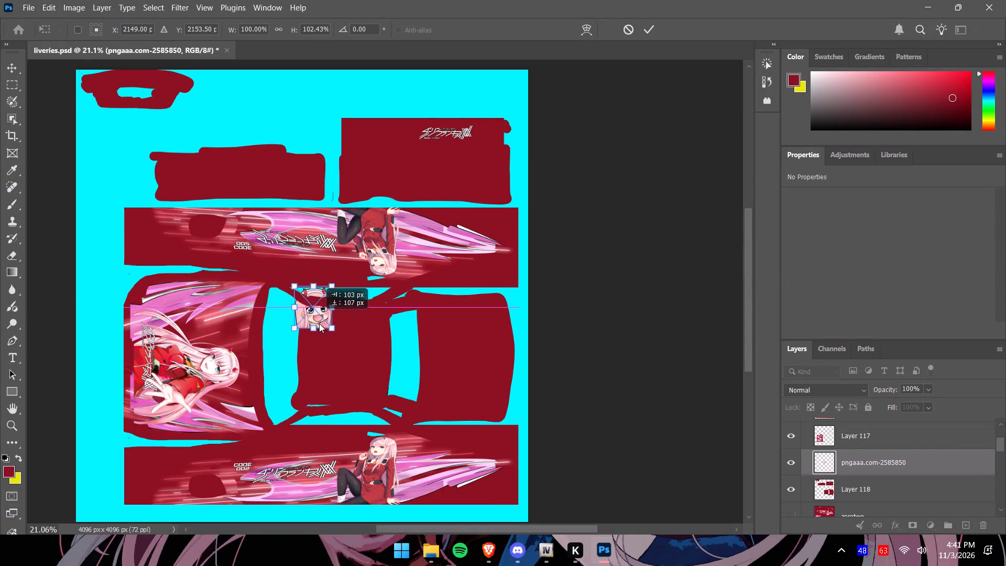
drag(319, 323, 364, 354)
alt+scroll(366, 346, up, 4)
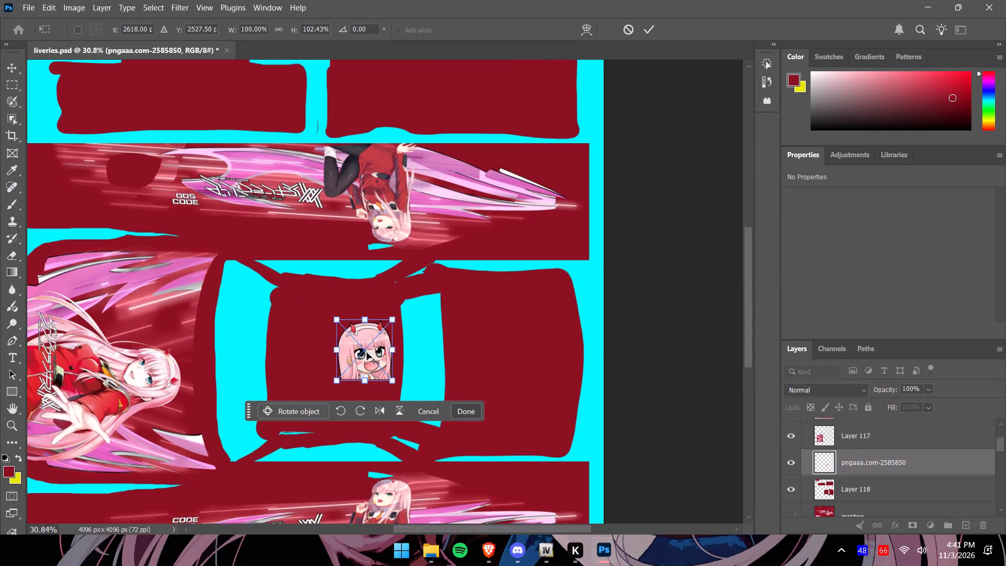
alt+scroll(367, 353, up, 8)
alt+scroll(366, 362, down, 4)
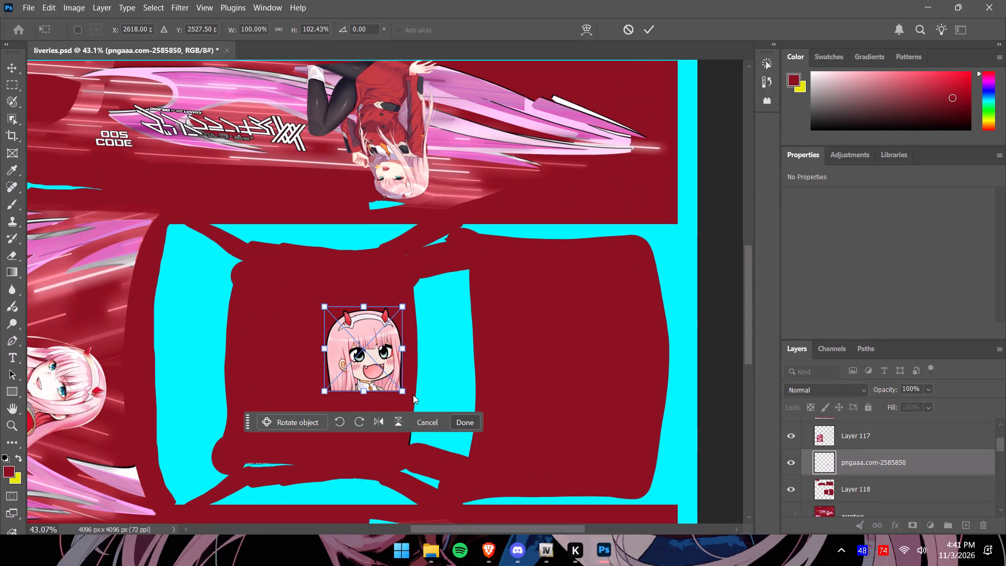
click(335, 420)
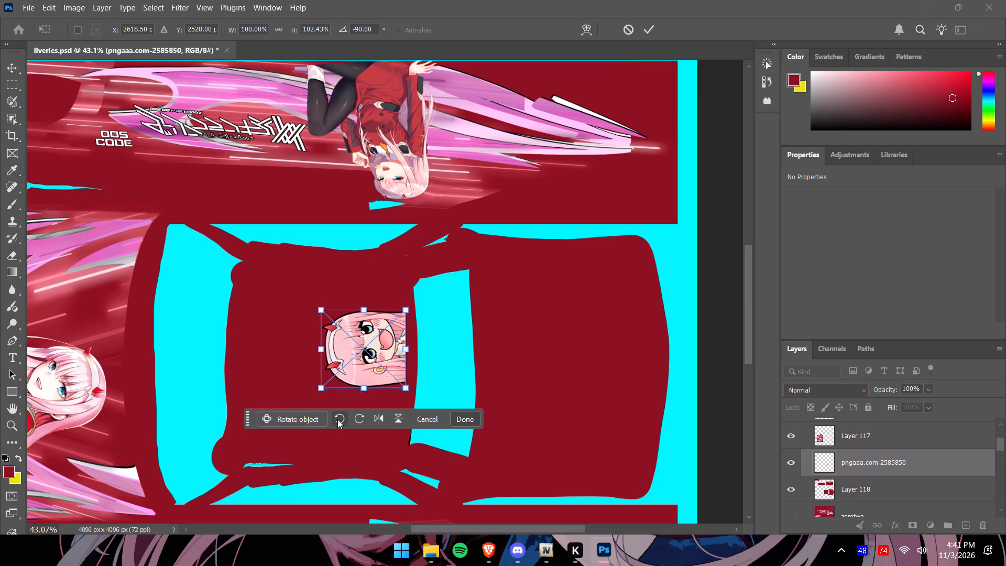
drag(377, 358, 384, 374)
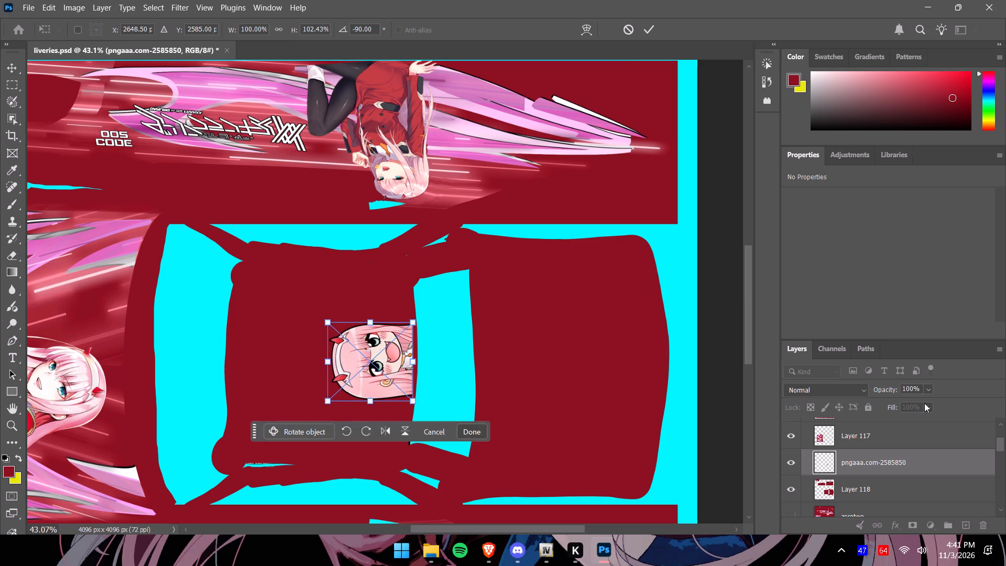
Lower Layer 118's opacity to 68% to expose the wireframe under the red body panels.
click(873, 487)
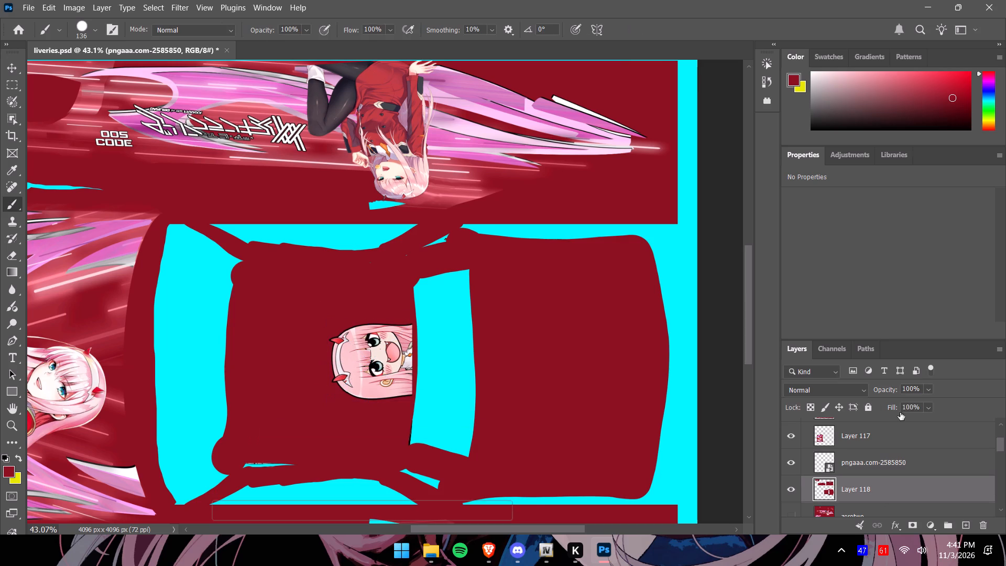
click(931, 390)
drag(937, 404, 923, 405)
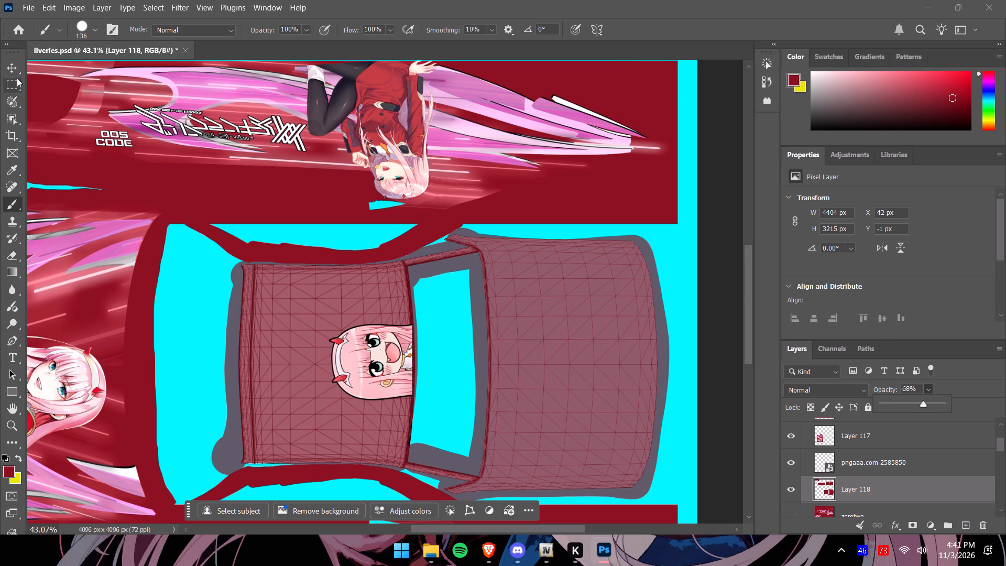
Stretch the chibi sticker on layer pngaaa.com-2585850 on both sides across the roof to about 123.85% width.
click(9, 69)
click(870, 463)
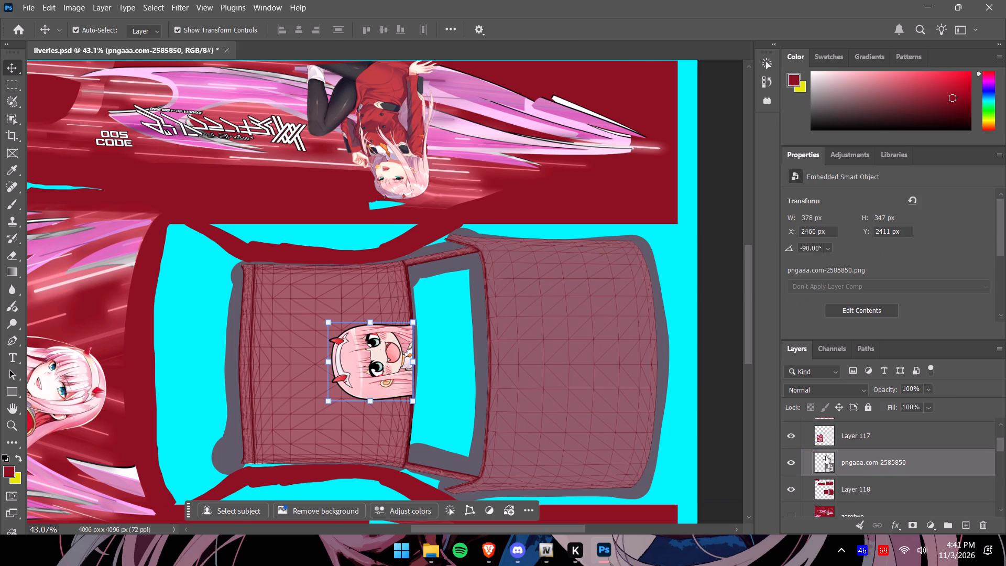
drag(368, 322, 368, 312)
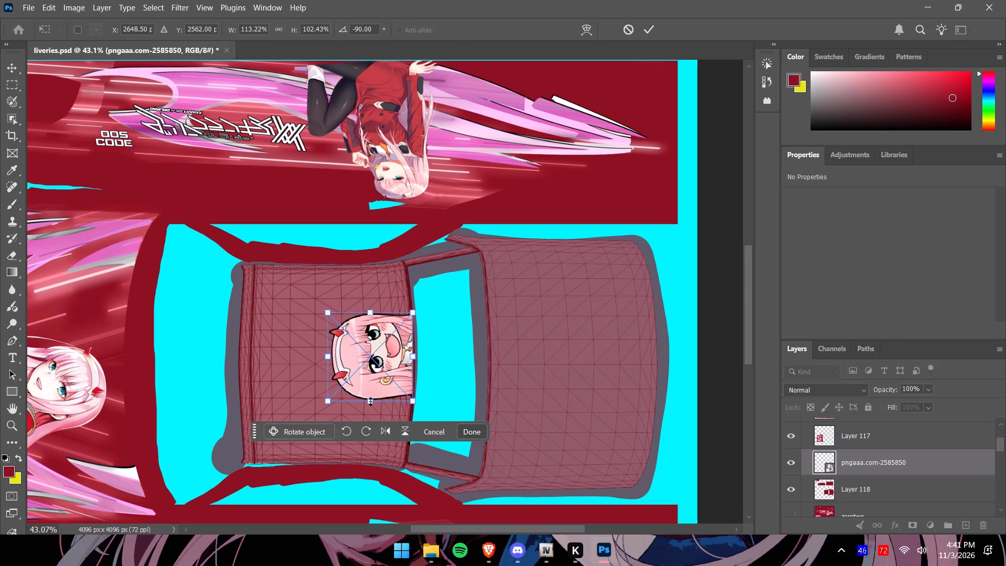
drag(369, 400, 374, 409)
Position the chibi sticker midway across the roof against its rear-window edge, at about X 2648.5, Y 2598.5, and apply the transform.
drag(375, 364, 374, 364)
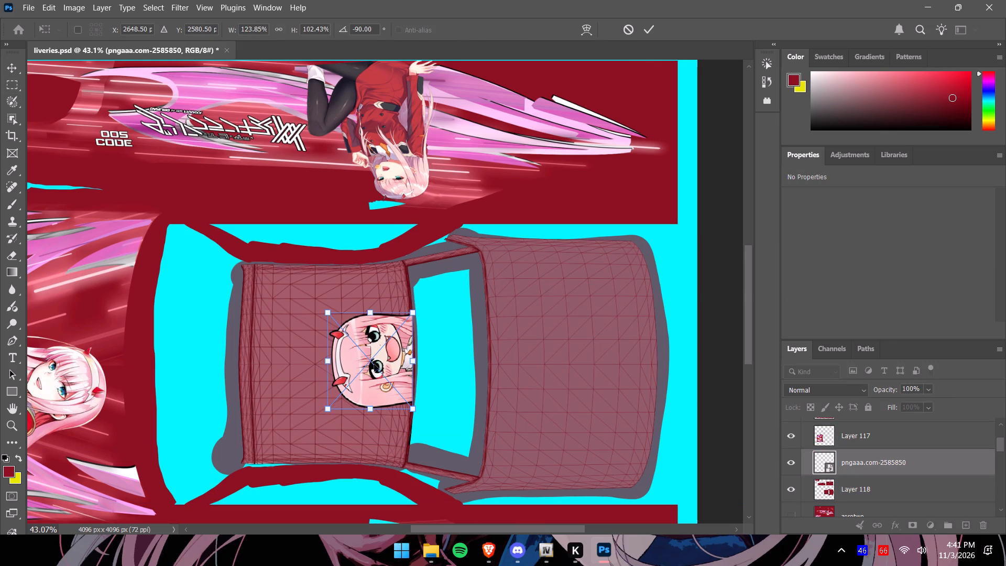
drag(374, 364, 374, 369)
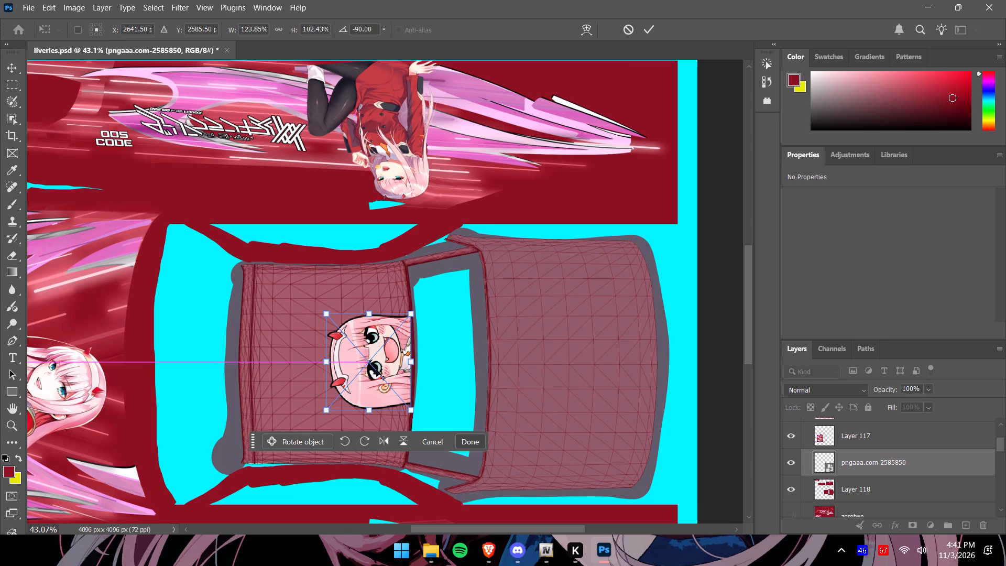
alt+scroll(382, 368, up, 8)
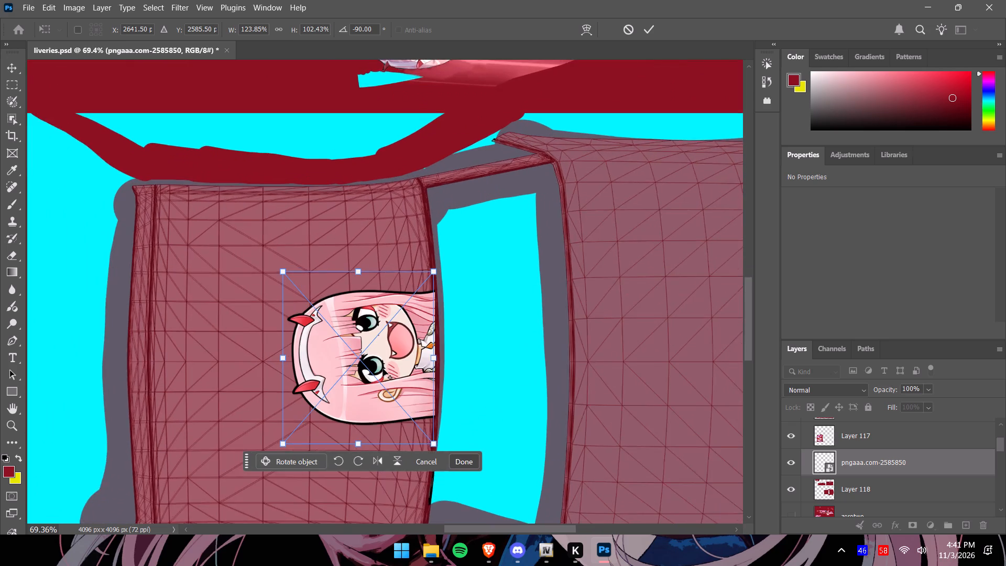
drag(353, 347, 358, 350)
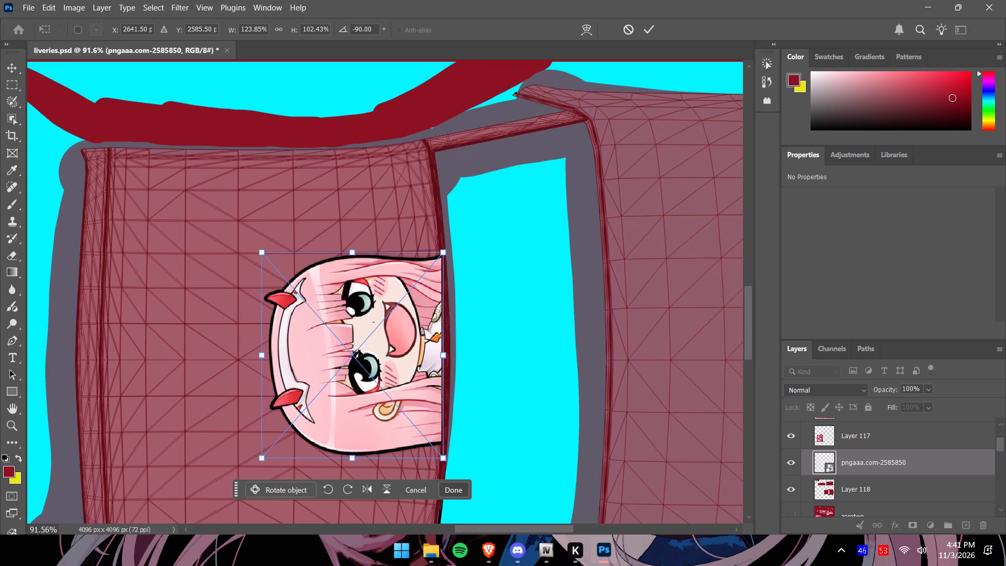
drag(358, 350, 371, 358)
drag(357, 351, 370, 356)
drag(370, 356, 369, 357)
click(263, 352)
drag(371, 354, 364, 358)
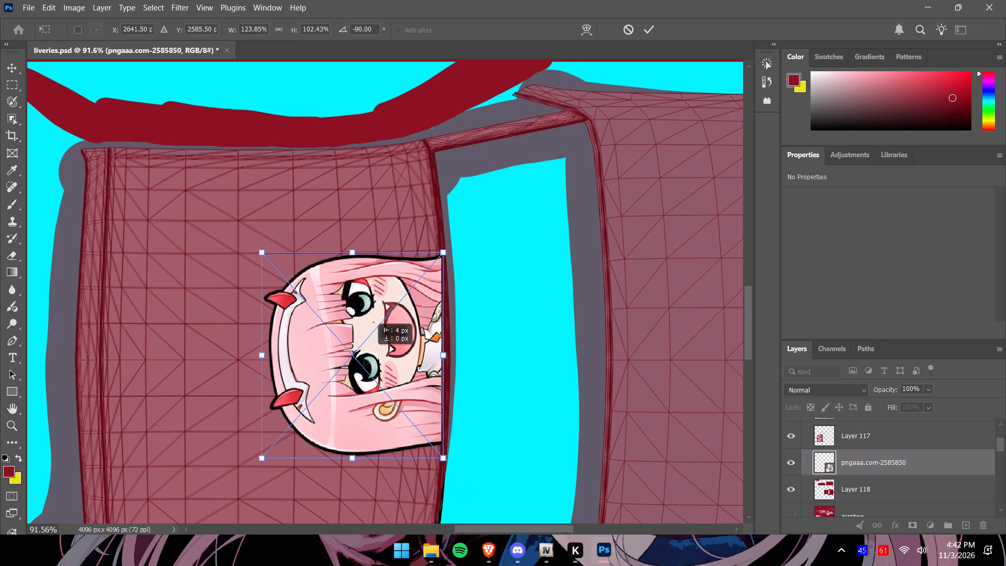
drag(364, 358, 369, 360)
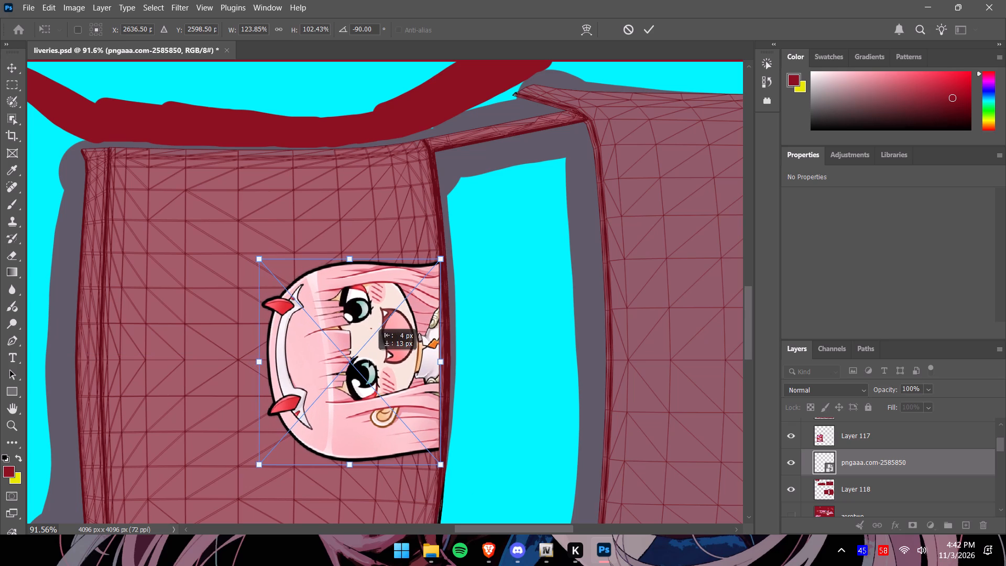
drag(369, 360, 374, 360)
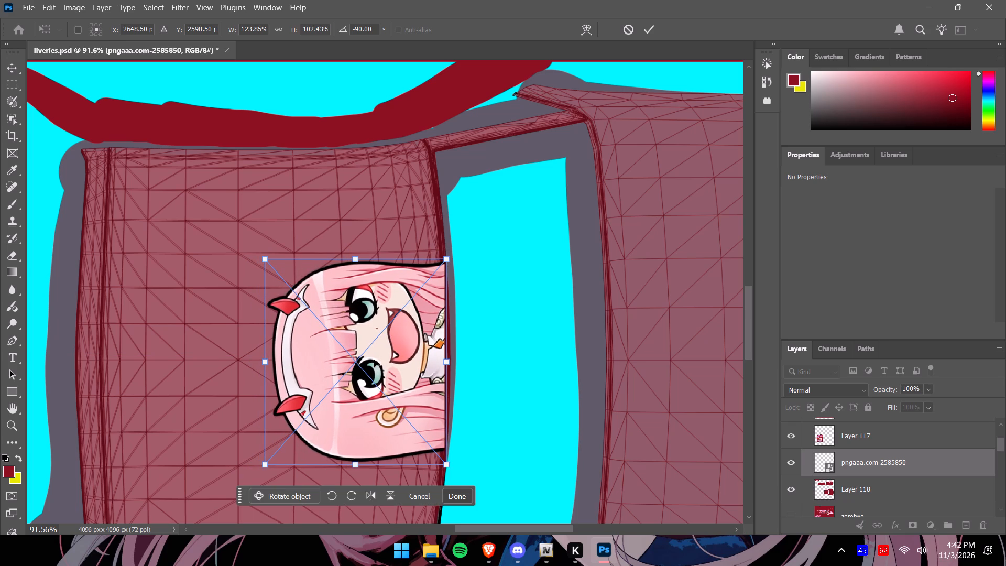
click(472, 493)
Set Layer 118's opacity to 100% and deselect the layer.
alt+scroll(476, 389, down, 8)
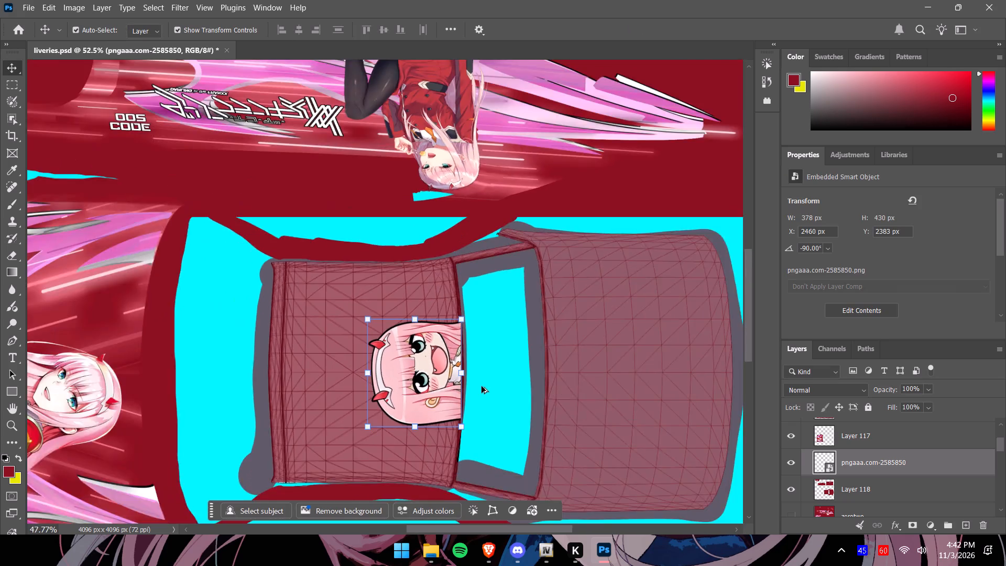
alt+scroll(482, 386, down, 3)
click(869, 489)
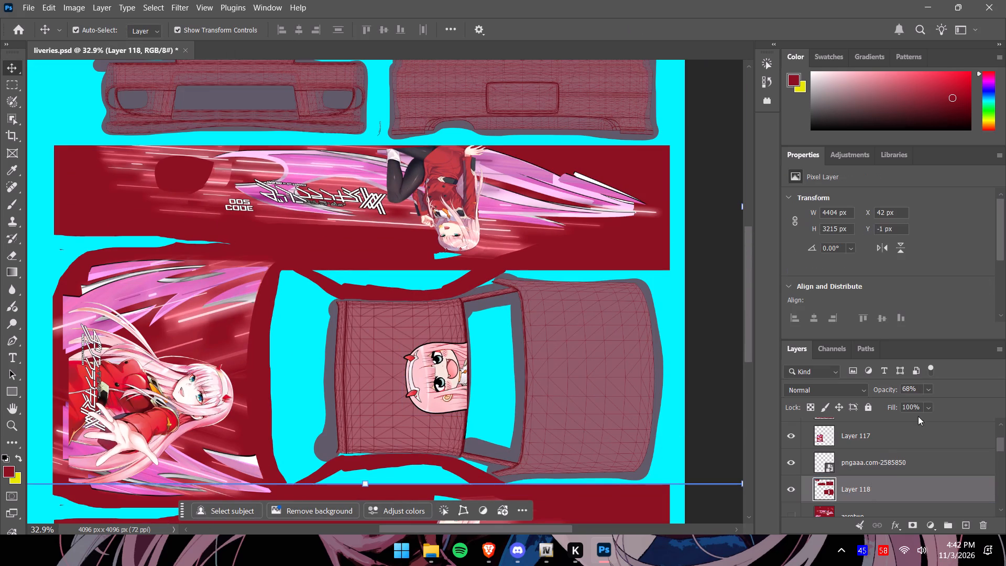
click(927, 385)
drag(937, 403, 1004, 406)
alt+scroll(614, 349, down, 4)
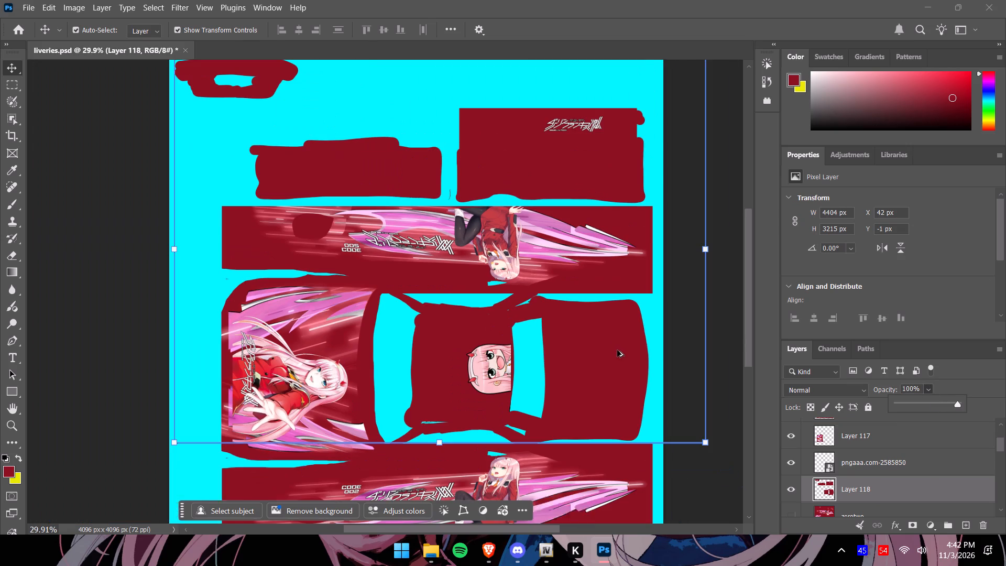
click(75, 362)
Collapse the zero2 layer group and hide it.
alt+scroll(76, 362, down, 4)
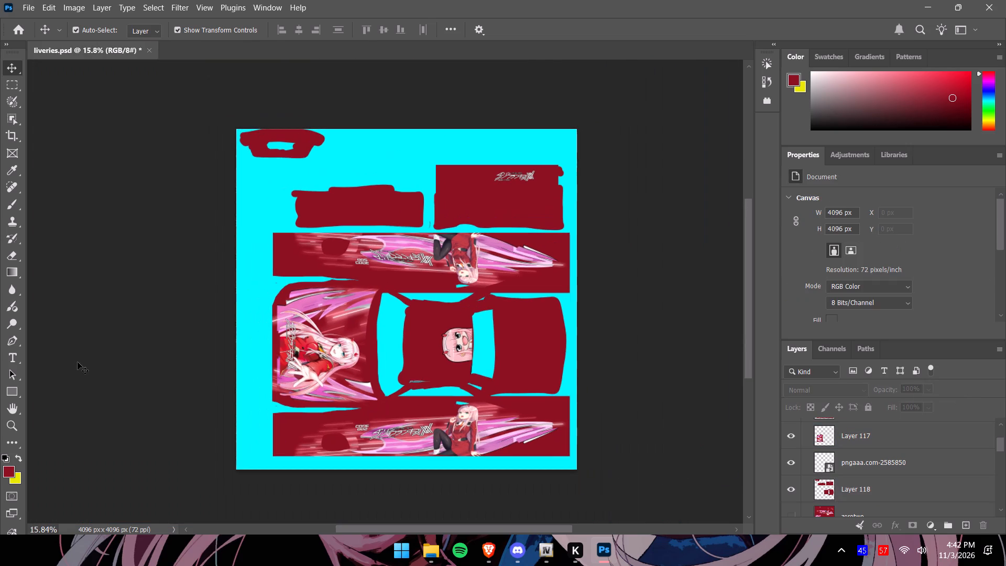
drag(530, 526, 542, 525)
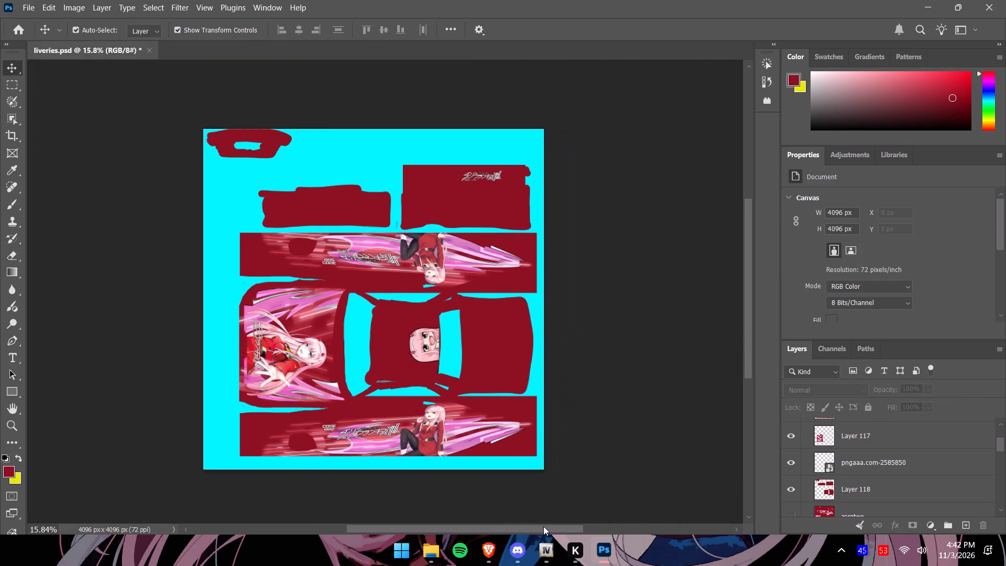
scroll(835, 466, up, 4)
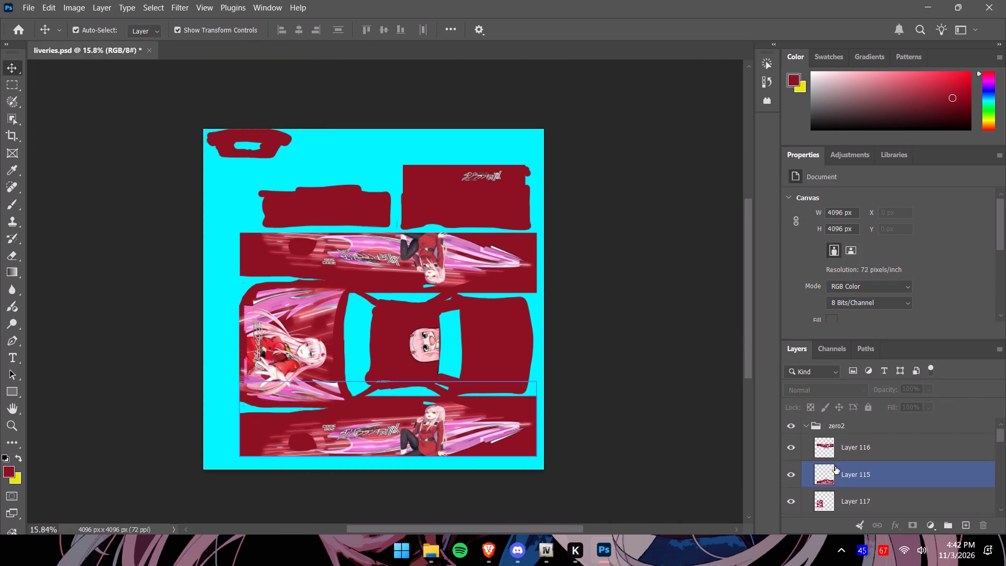
scroll(835, 466, up, 2)
click(811, 427)
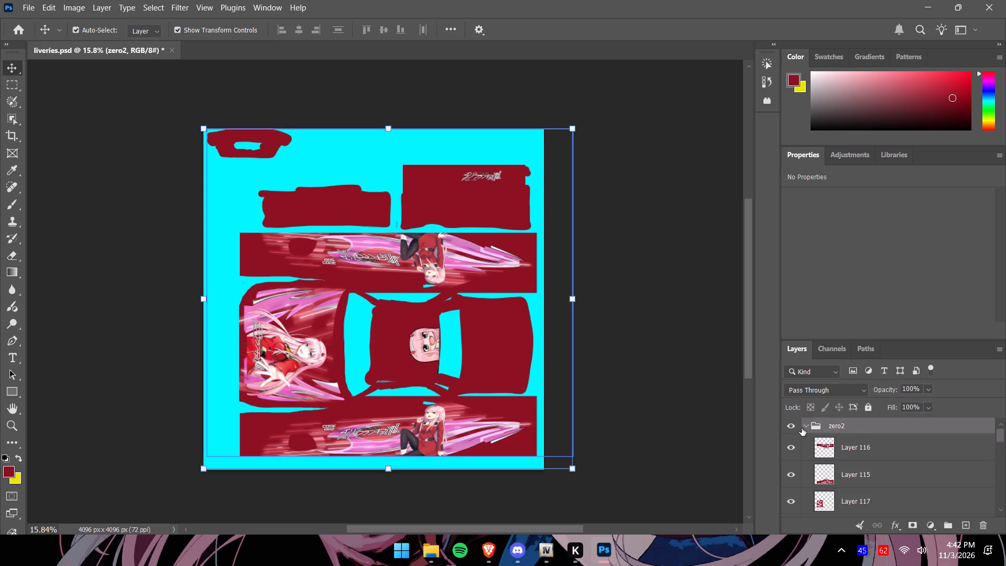
click(806, 427)
click(796, 427)
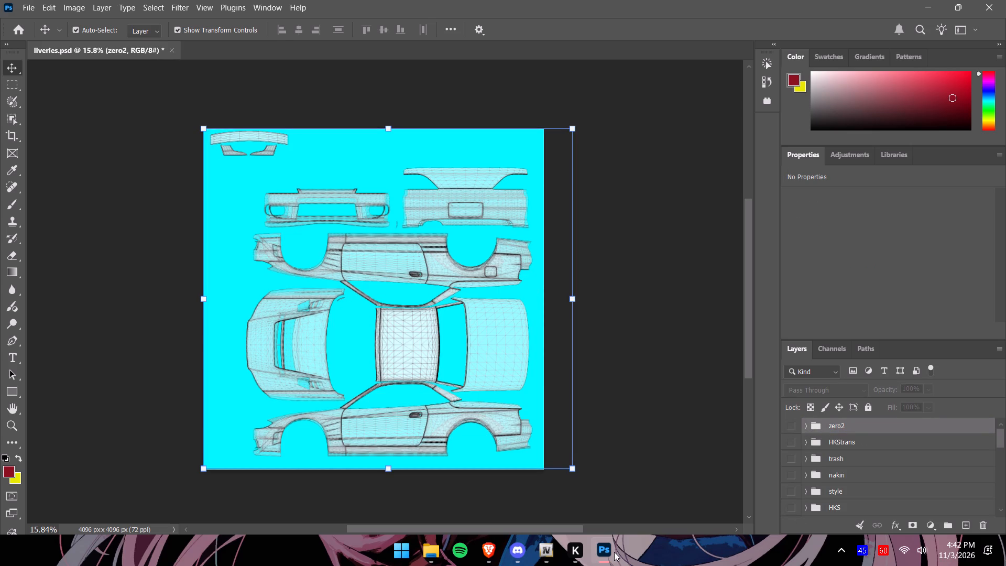